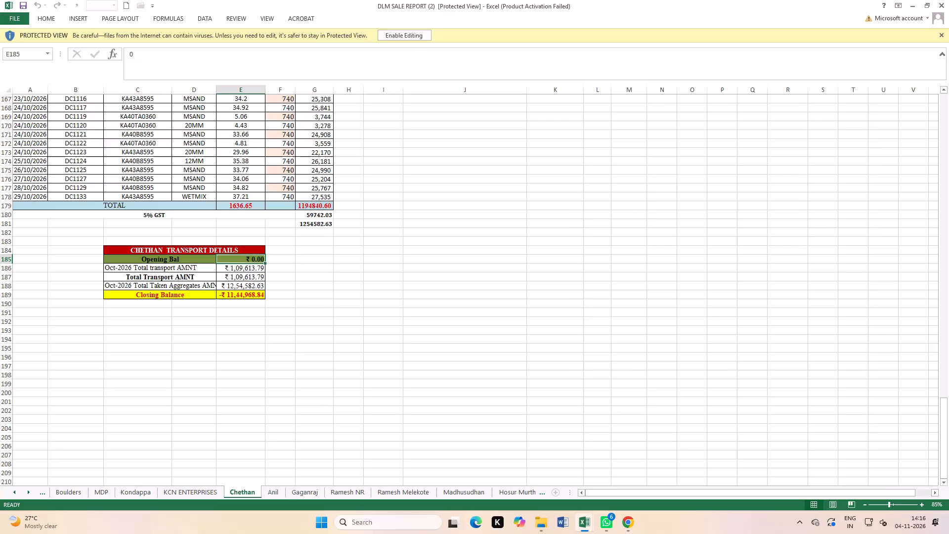
Enable editing of the protected DLM SALE REPORT (2) workbook.
left_click(392, 37)
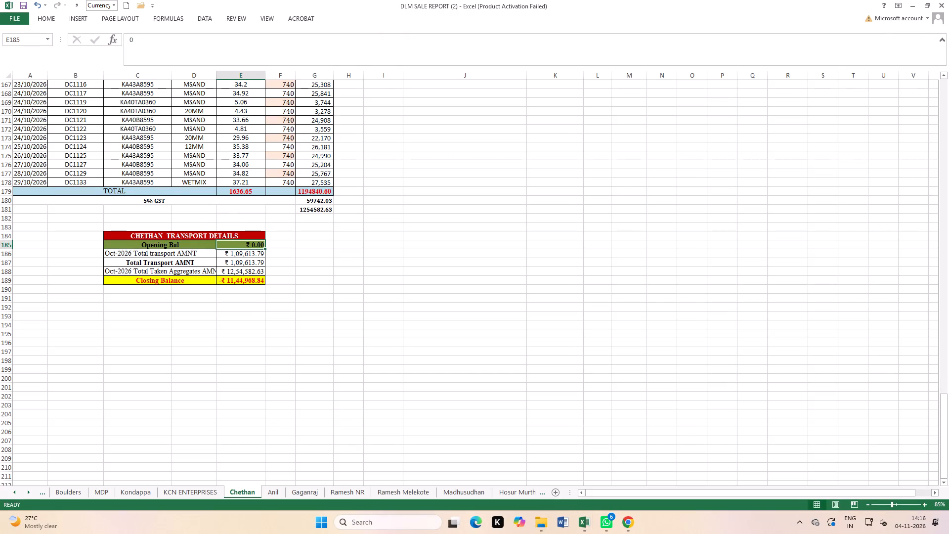
Examine the October 2026 aggregates, transport and balance tables on the Chethan sheet, and look at the Anil sheet's balances.
scroll(320, 242, "up", 19)
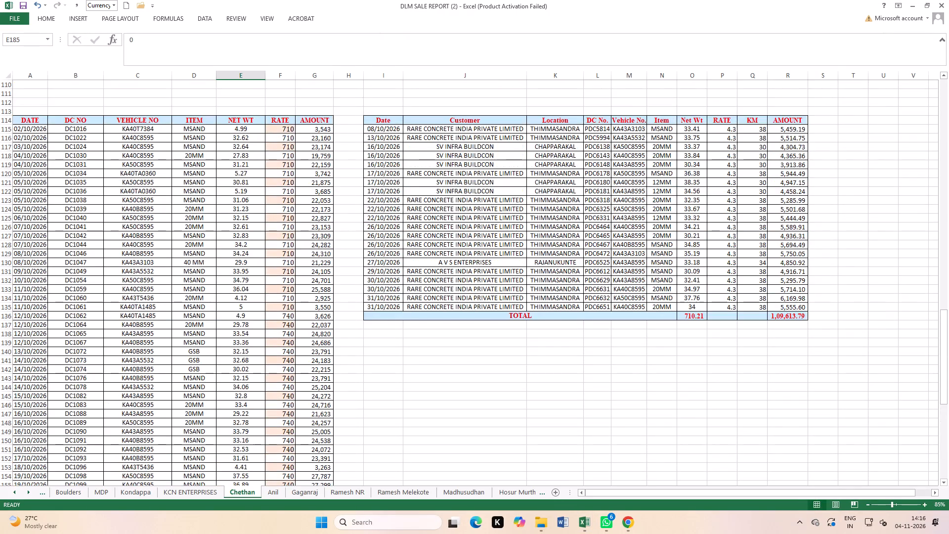
scroll(321, 243, "up", 2)
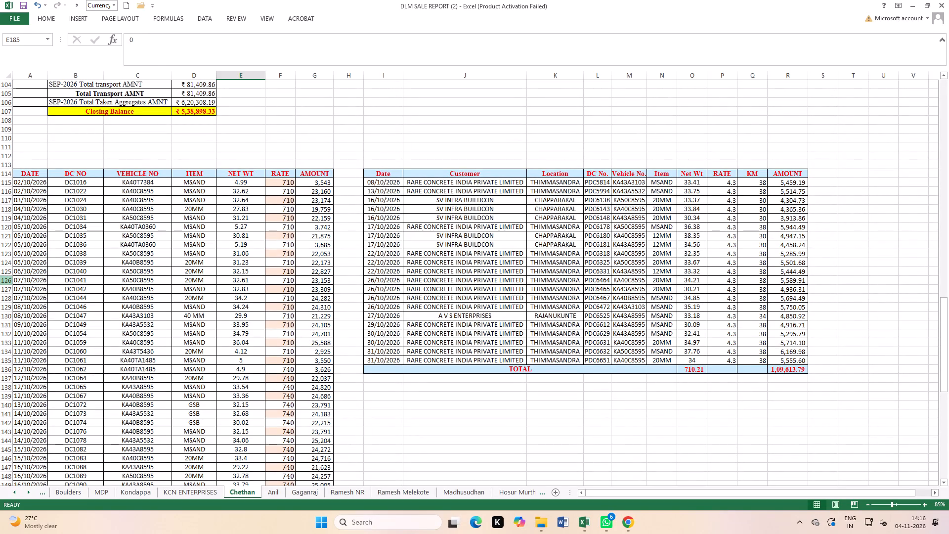
scroll(162, 364, "down", 7)
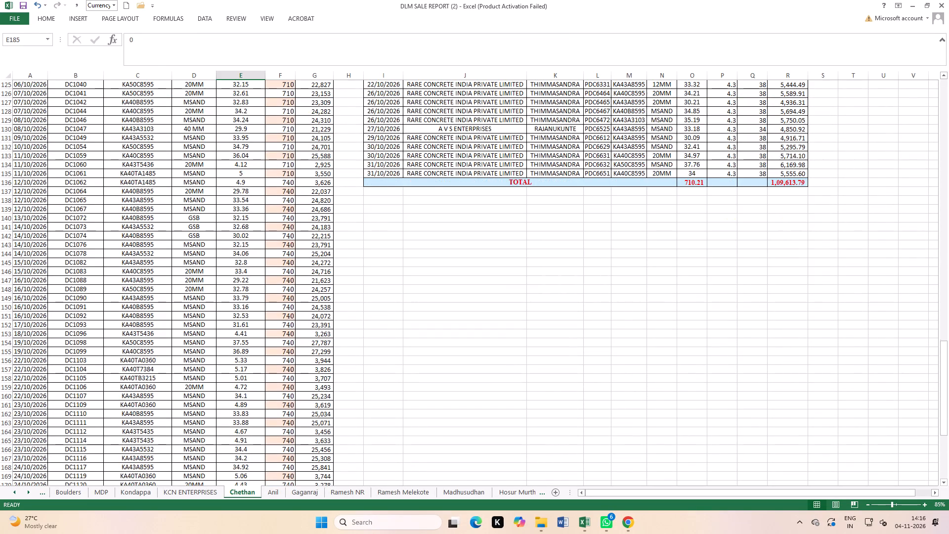
scroll(162, 364, "down", 8)
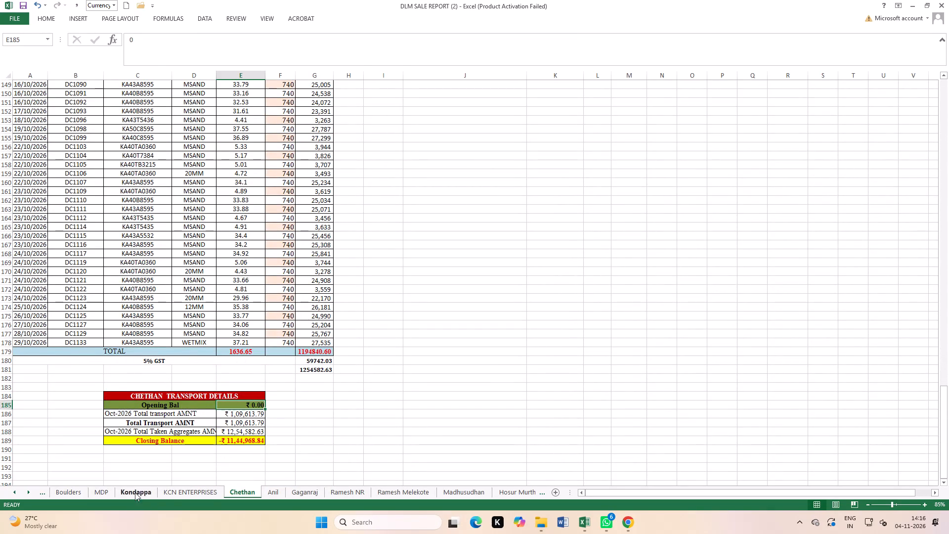
left_click(270, 491)
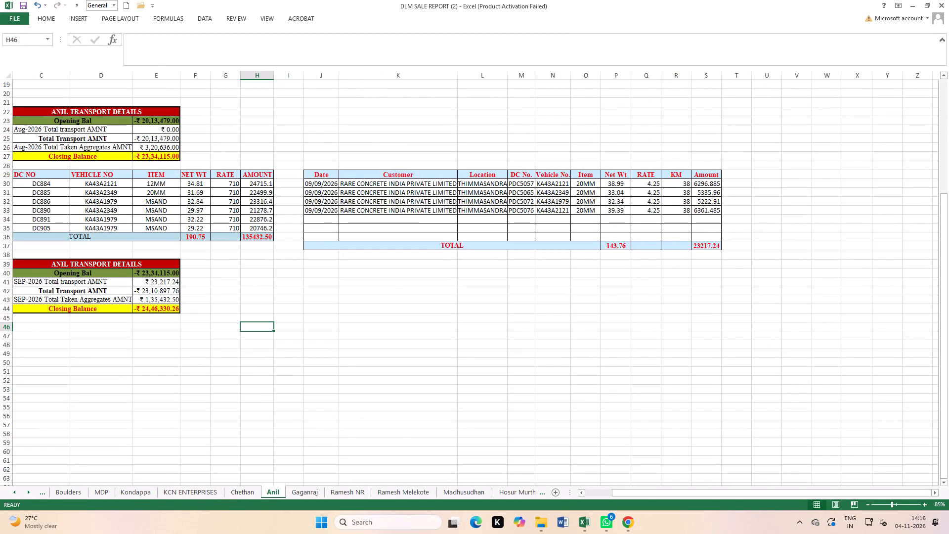
Auto-fit the AMOUNT column G on the Gaganraj sheet so its GST-inclusive total fits.
left_click(316, 489)
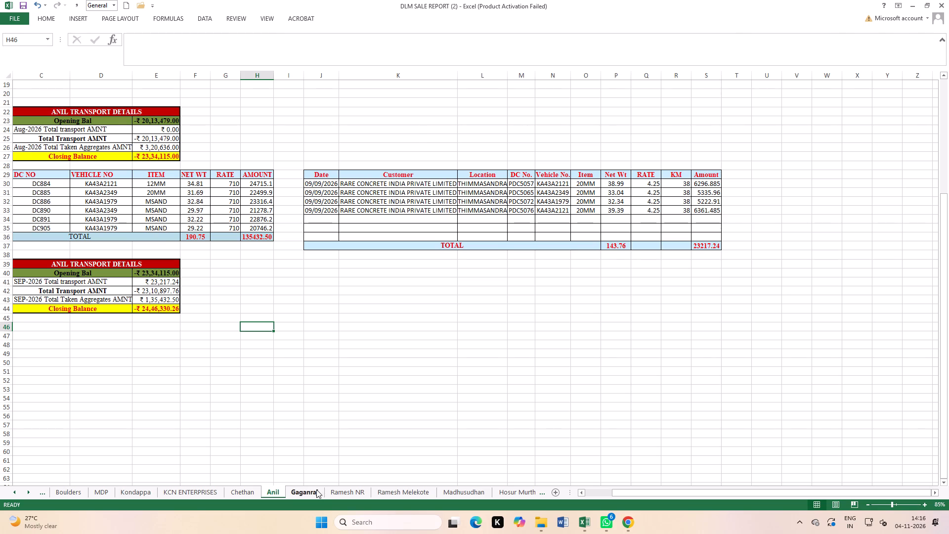
scroll(286, 366, "up", 4)
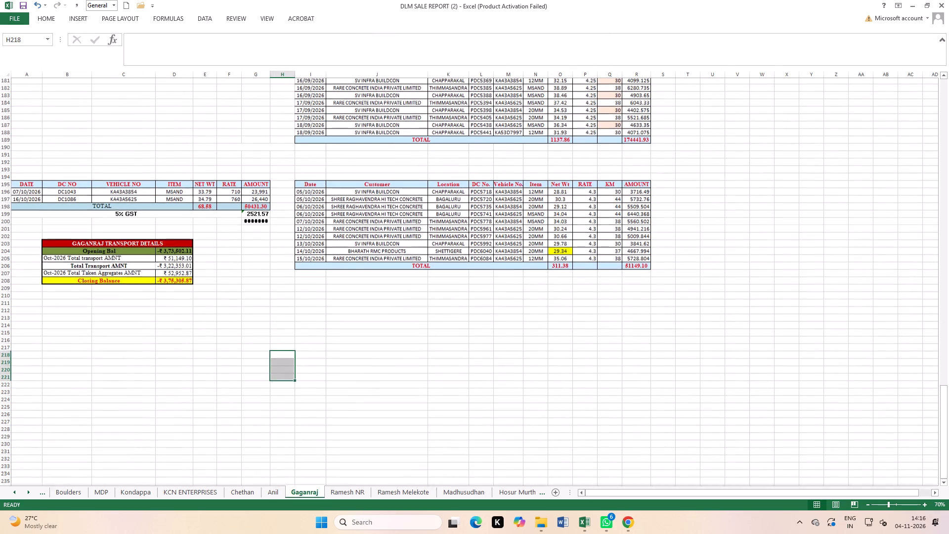
double_click(271, 76)
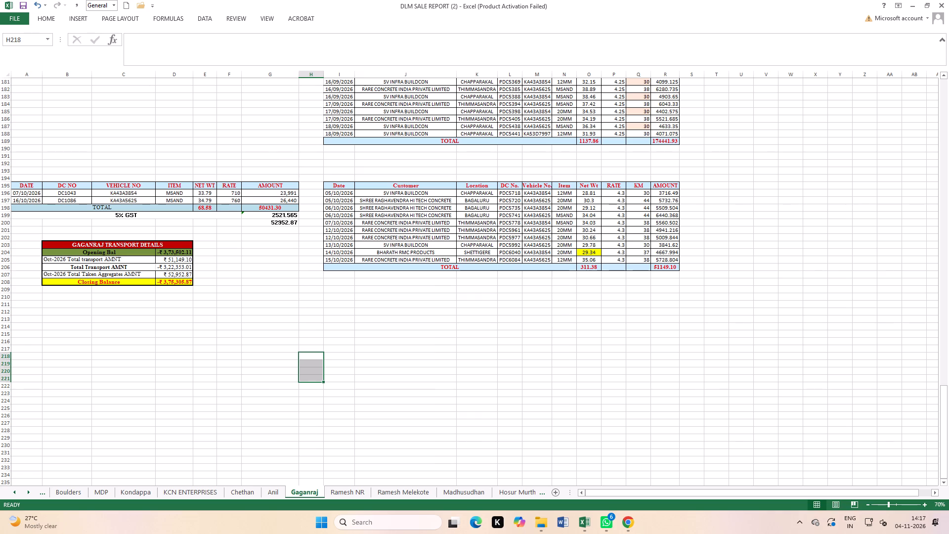
Inspect the sum formula behind the GST-inclusive October total in G200 on the Gaganraj sheet, leaving it as is.
scroll(262, 252, "up", 2)
double_click(288, 268)
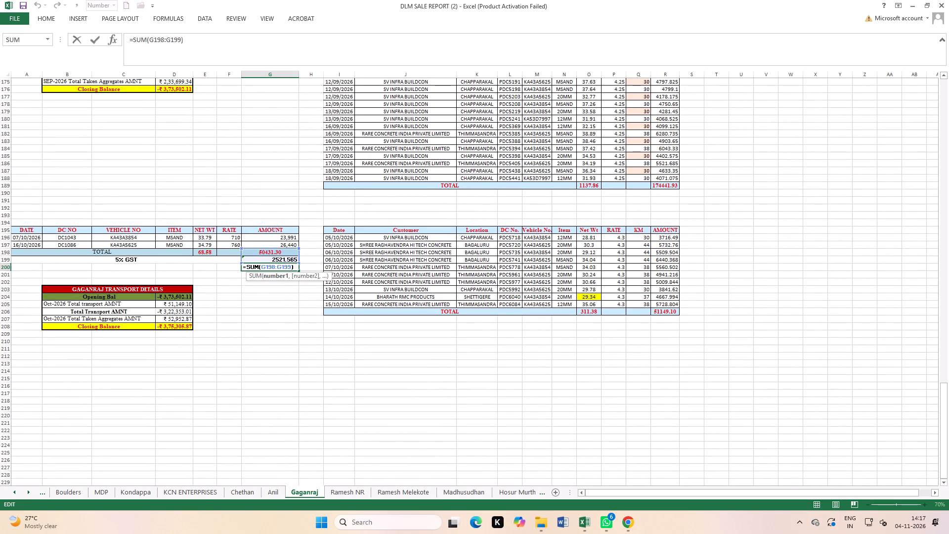
key("Return")
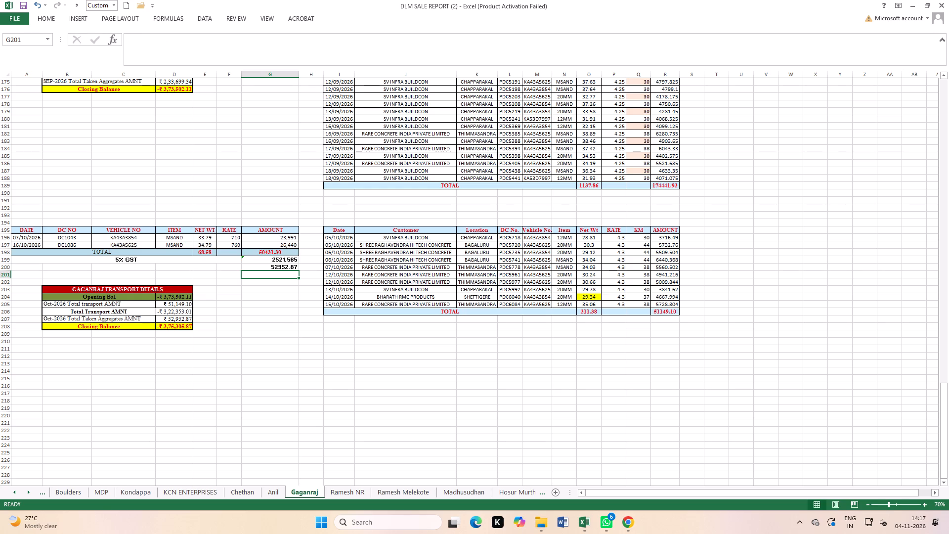
scroll(186, 294, "down", 1)
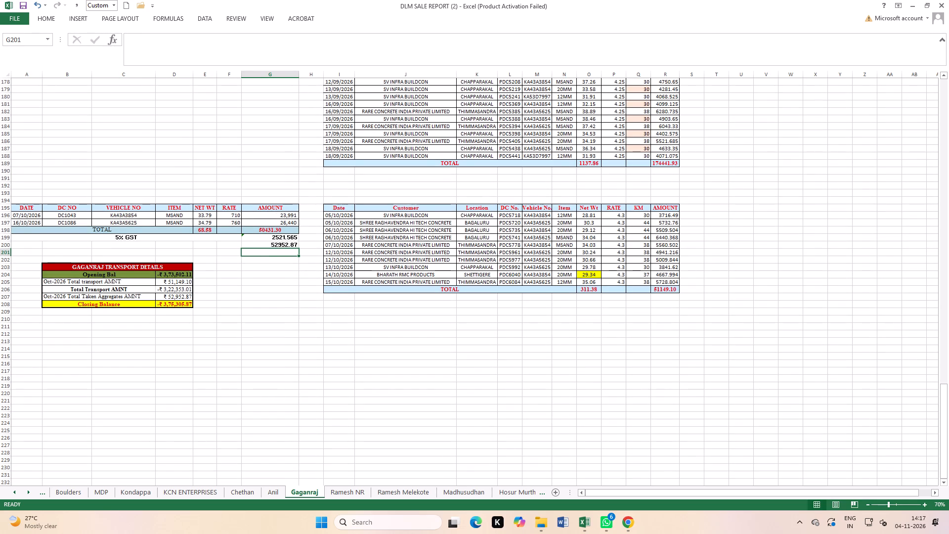
left_click(402, 383)
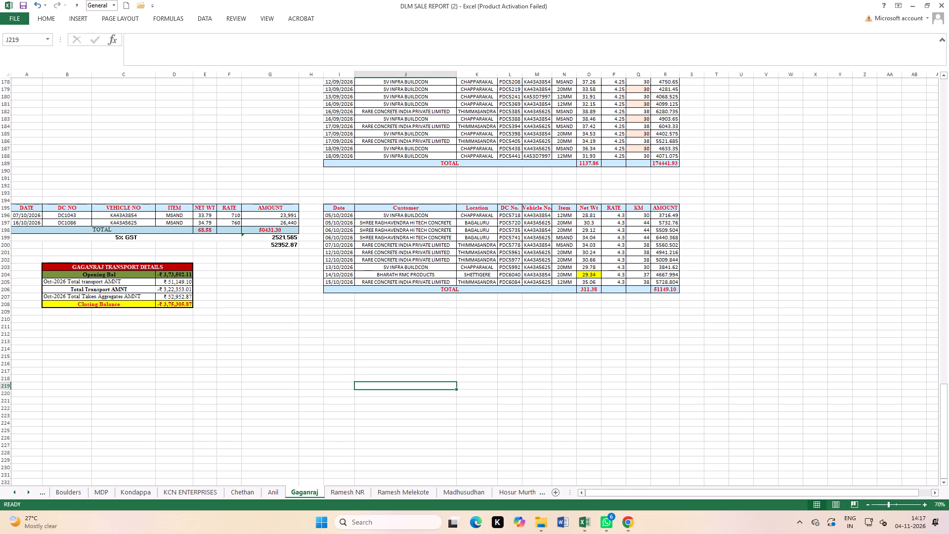
left_click(345, 491)
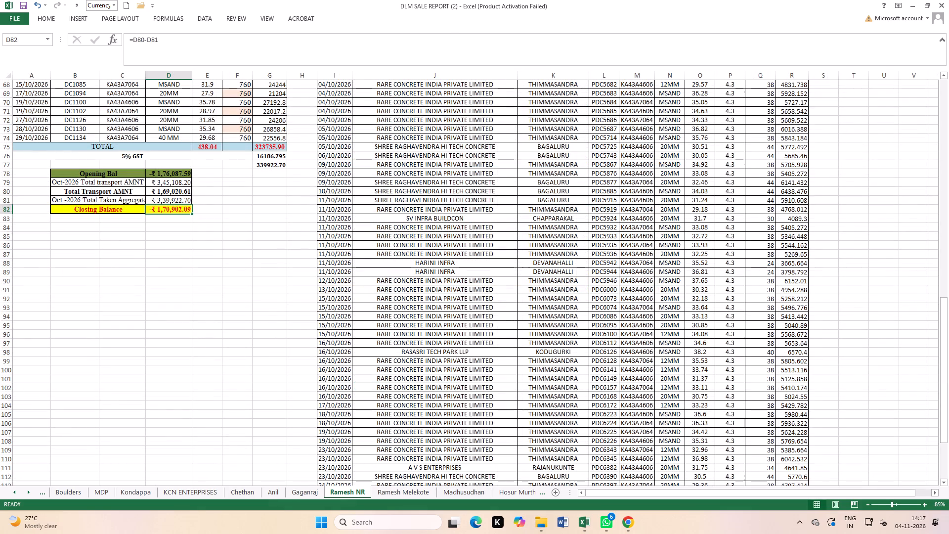
left_click(300, 489)
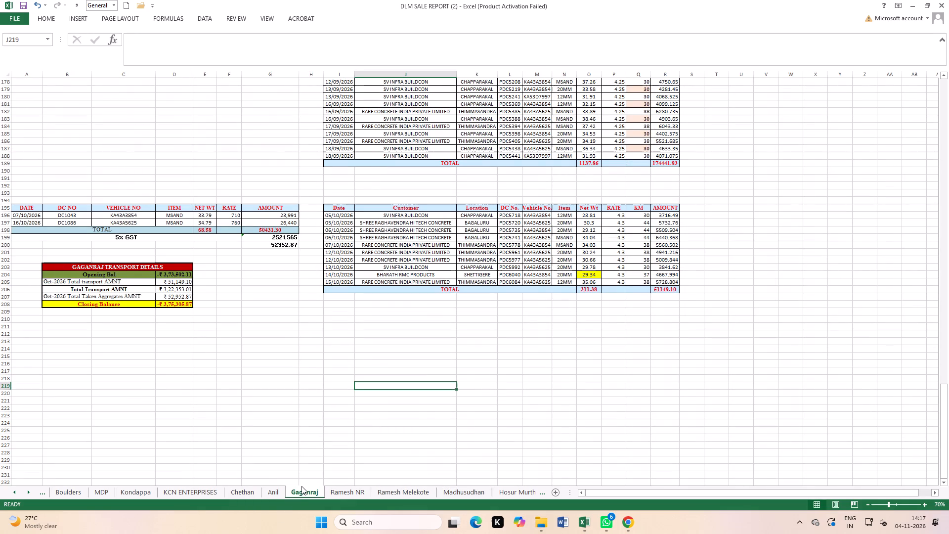
scroll(458, 389, "up", 4)
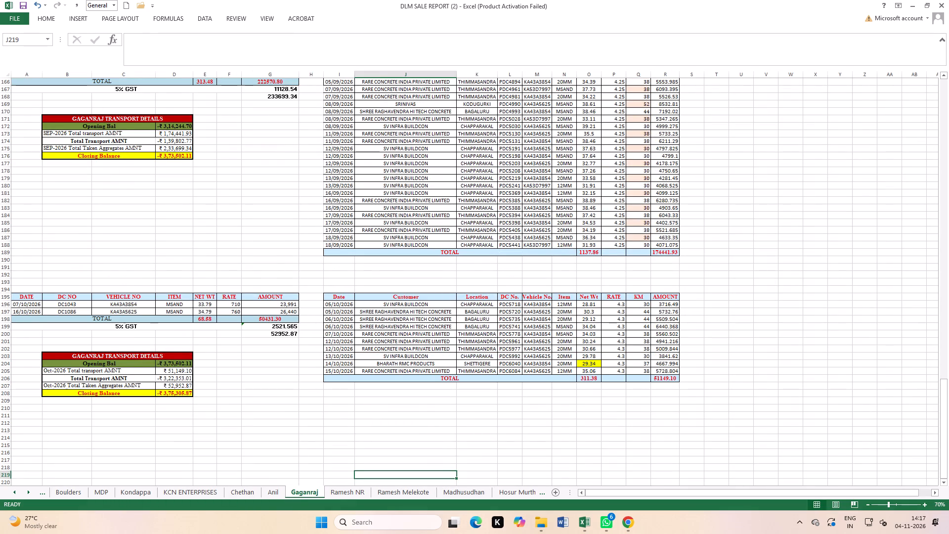
scroll(458, 389, "down", 2)
left_click(357, 493)
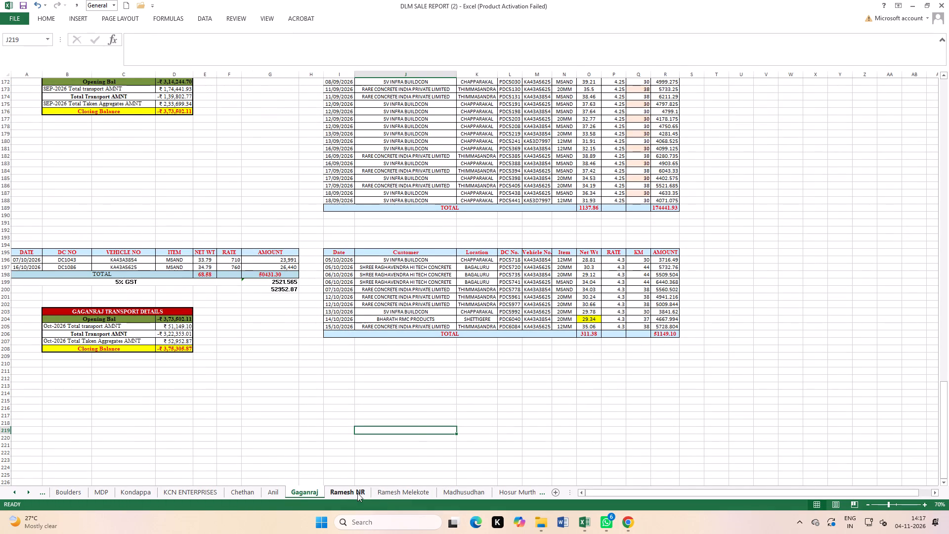
scroll(359, 397, "up", 2)
scroll(359, 397, "down", 4)
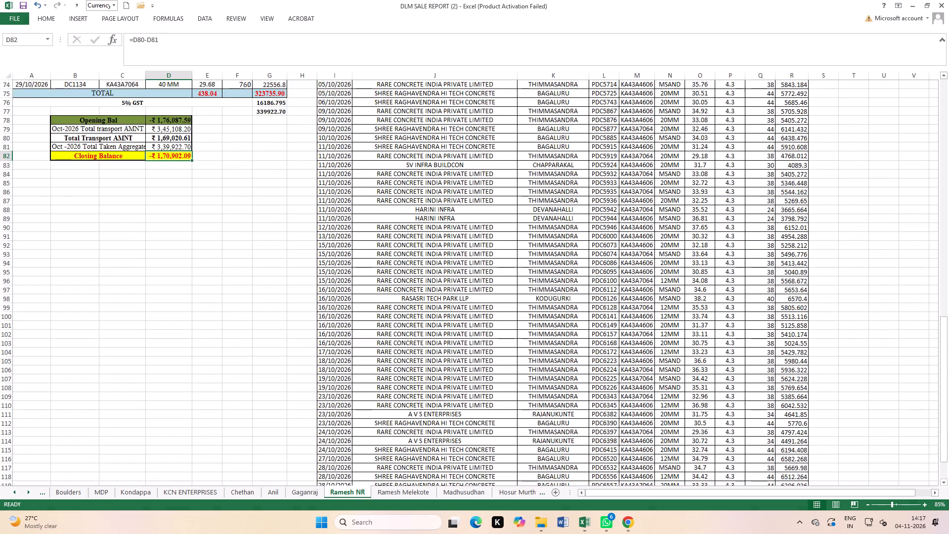
scroll(365, 396, "down", 5)
scroll(366, 395, "up", 7)
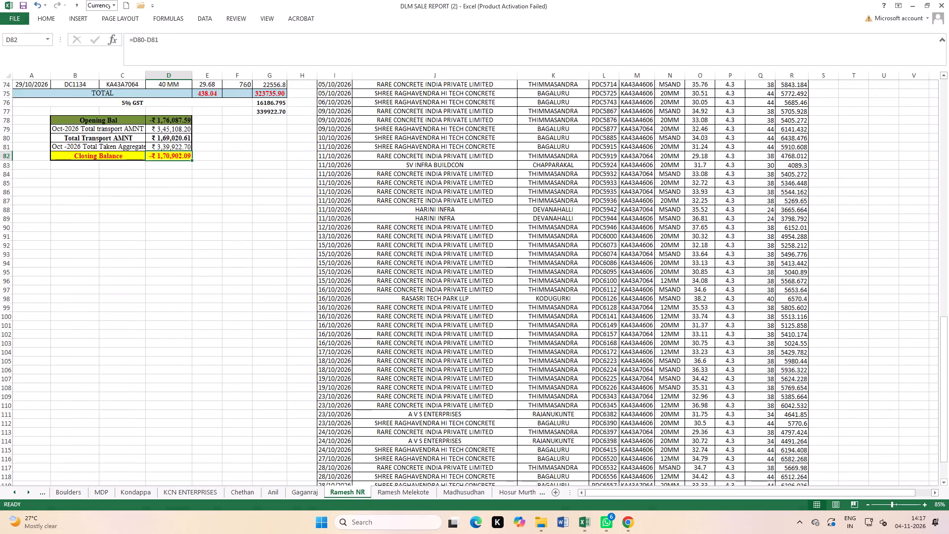
scroll(366, 395, "up", 8)
scroll(369, 396, "down", 1)
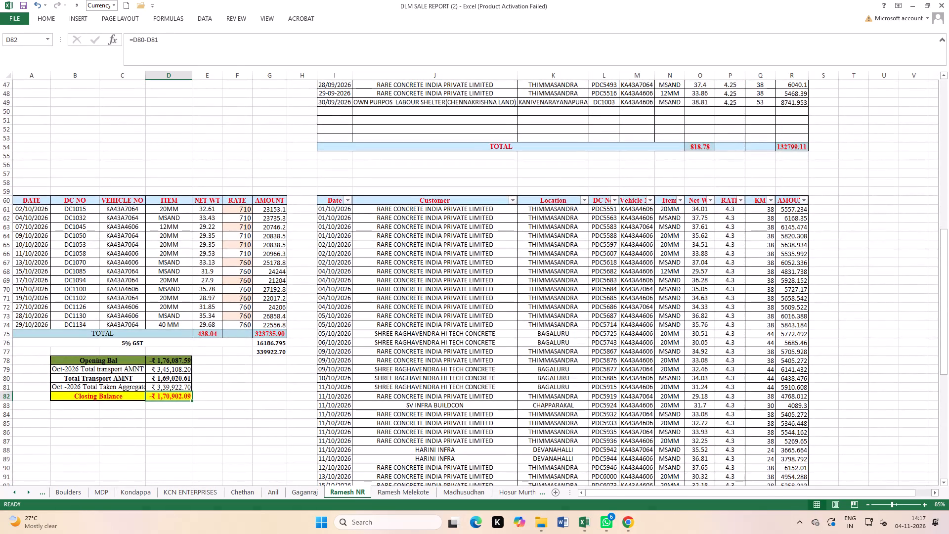
left_click(196, 9)
left_click(200, 16)
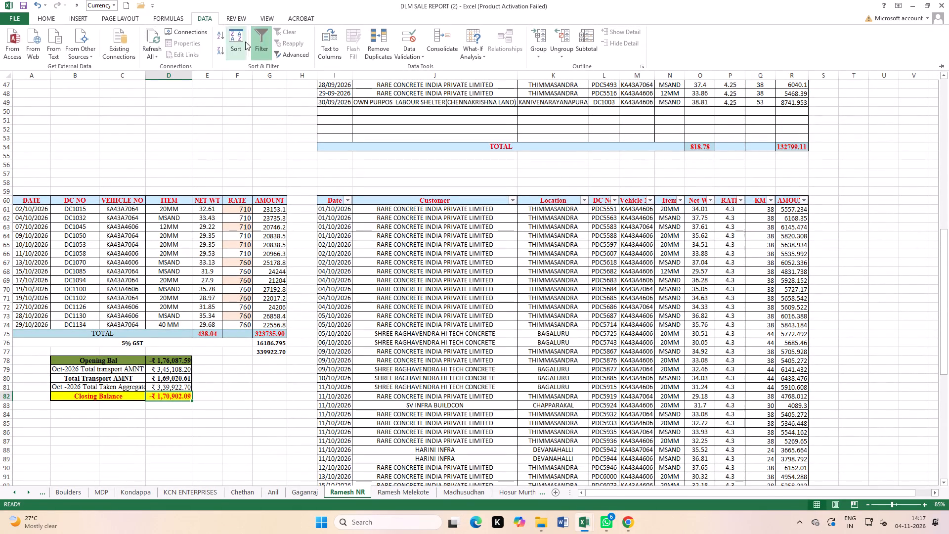
left_click(257, 44)
scroll(333, 443, "down", 4)
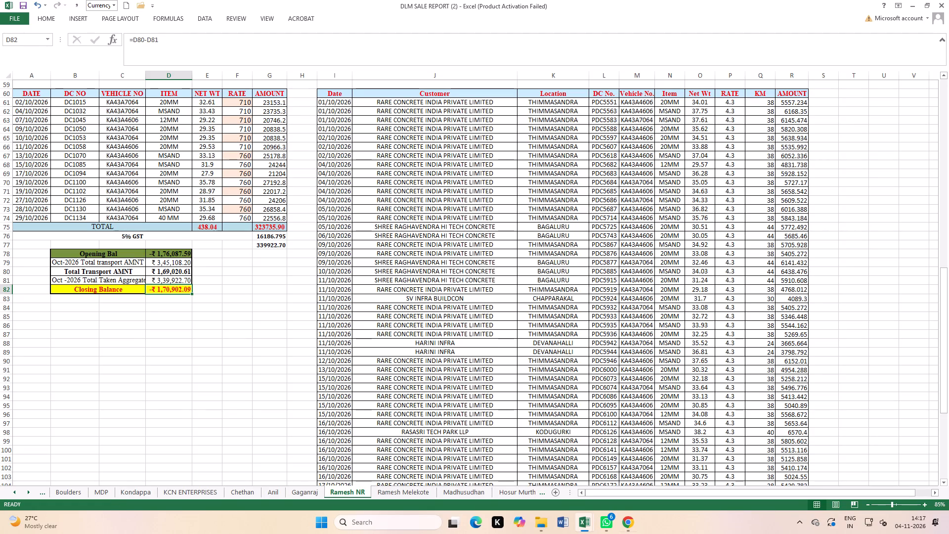
Auto-fit the AMOUNT column G on the Melekote transporter's sheet.
left_click(401, 495)
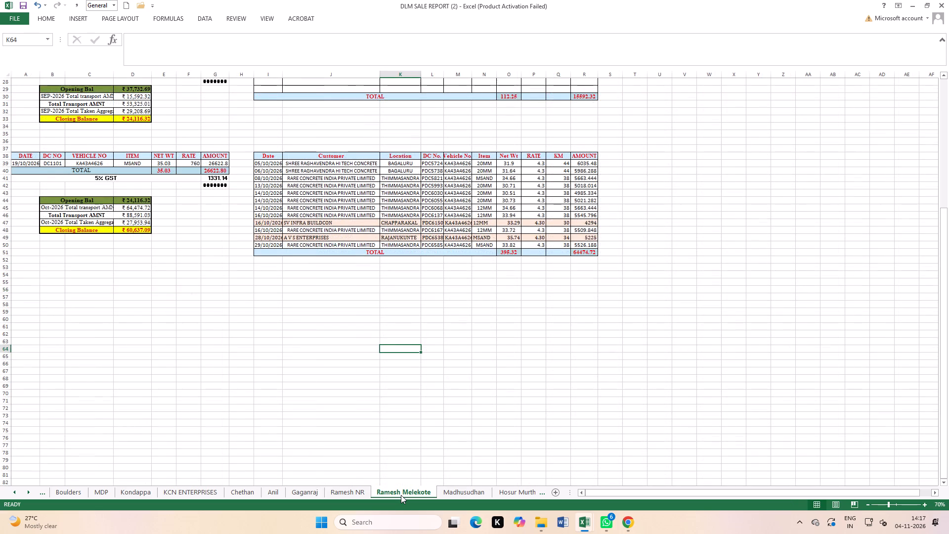
double_click(233, 75)
Examine the August to October tables on the Melekote sheet and the September and October tables on the Madhusudhan sheet.
scroll(229, 186, "up", 1)
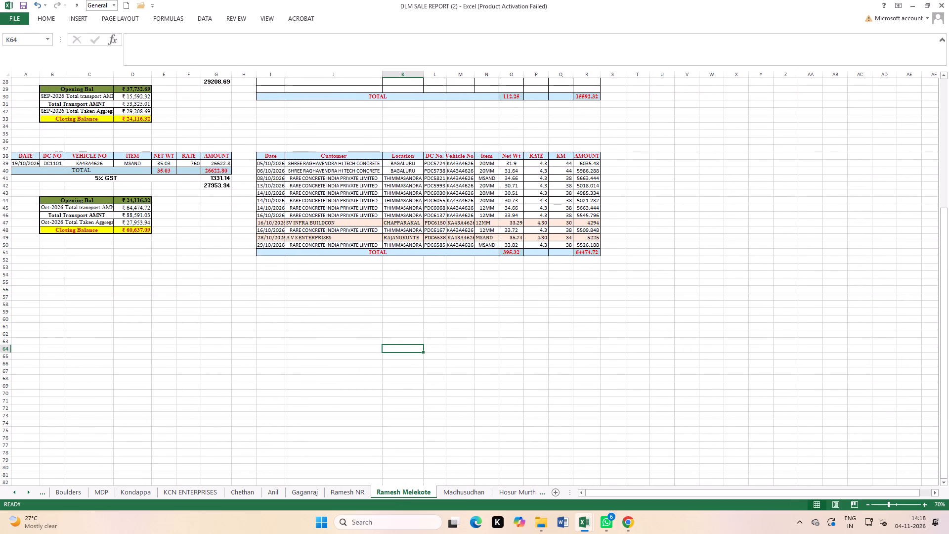
scroll(229, 186, "up", 3)
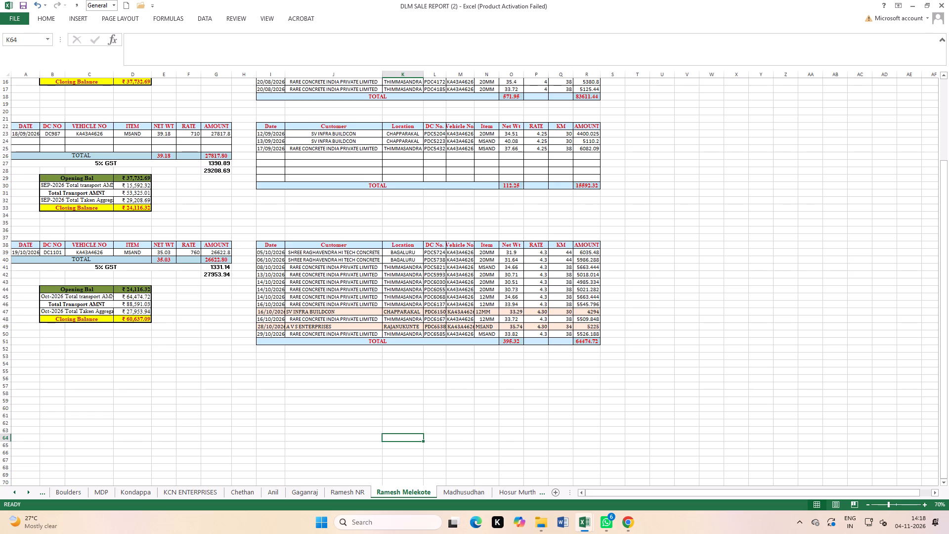
scroll(298, 247, "up", 2)
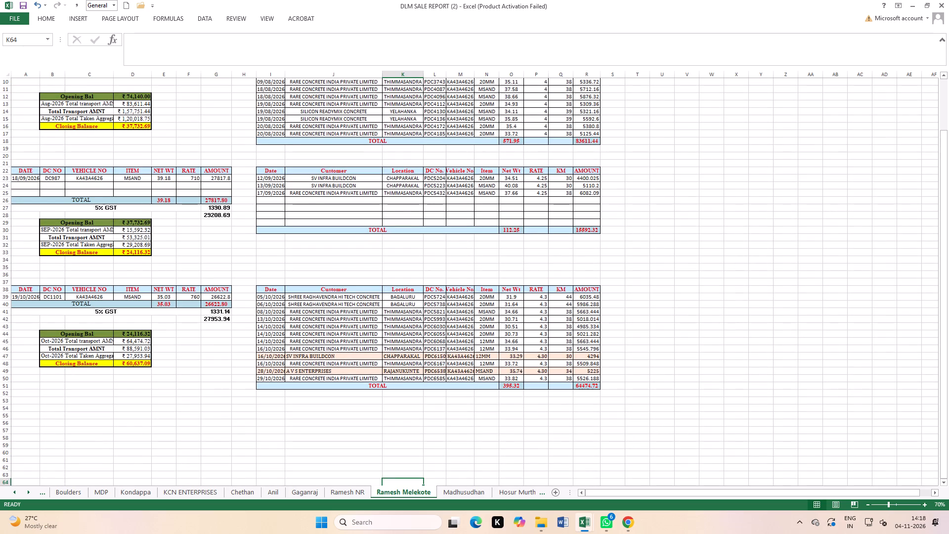
left_click(459, 494)
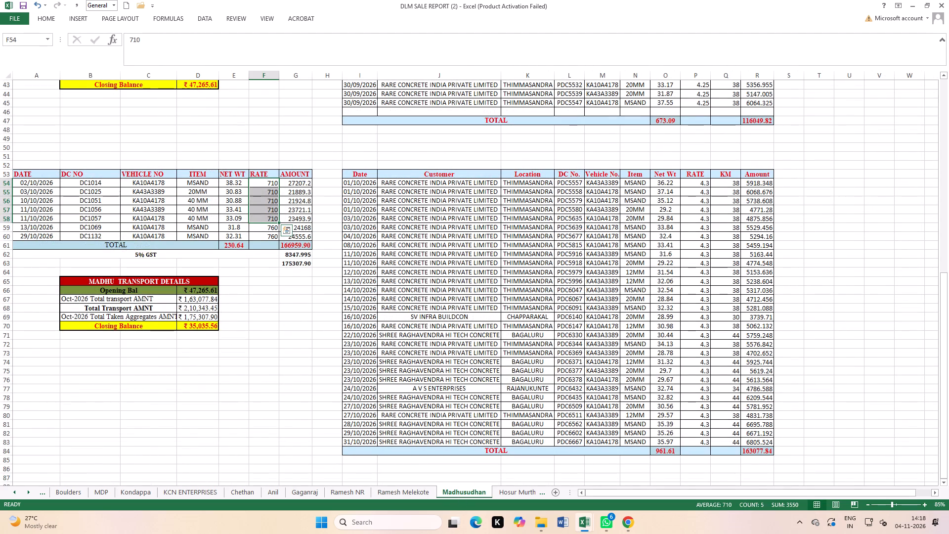
scroll(279, 168, "up", 4)
left_click(304, 200)
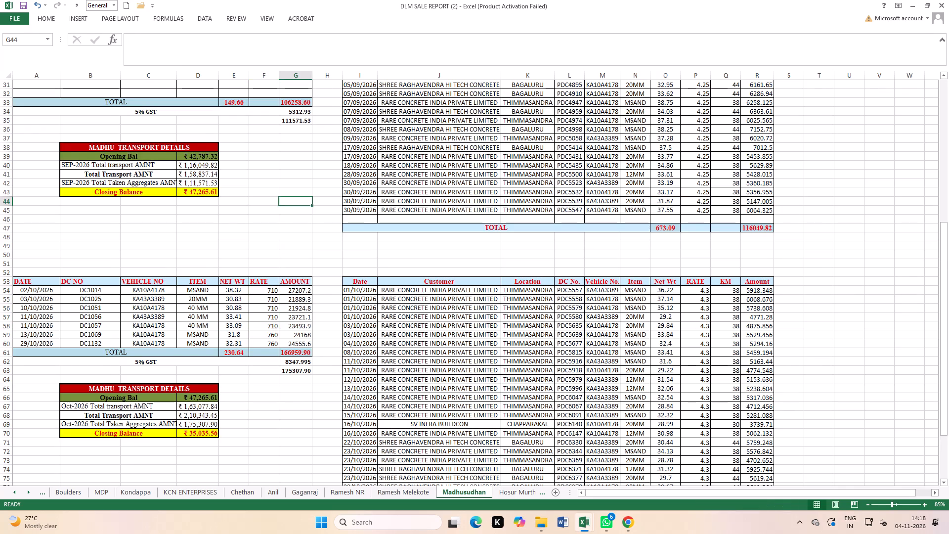
scroll(304, 200, "down", 1)
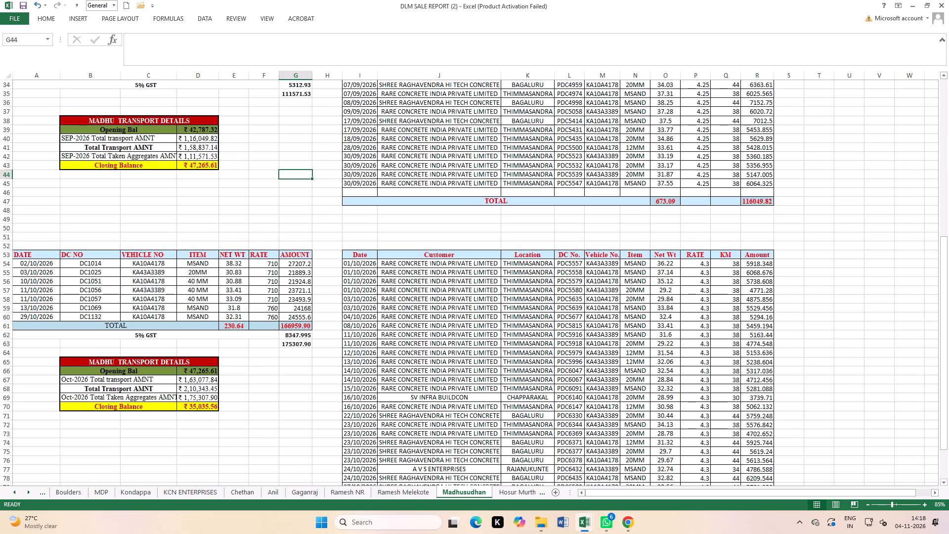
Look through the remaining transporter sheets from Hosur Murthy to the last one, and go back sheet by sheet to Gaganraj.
left_click(518, 492)
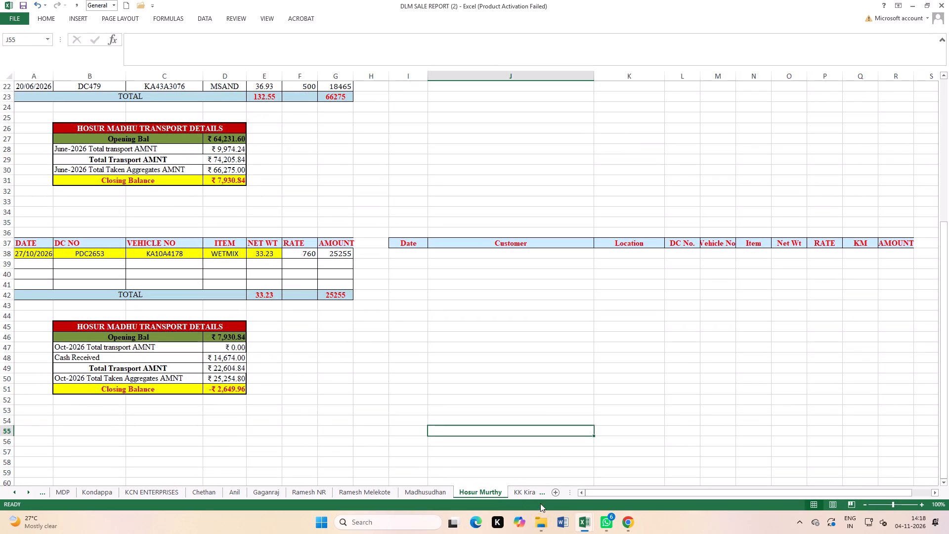
left_click(530, 490)
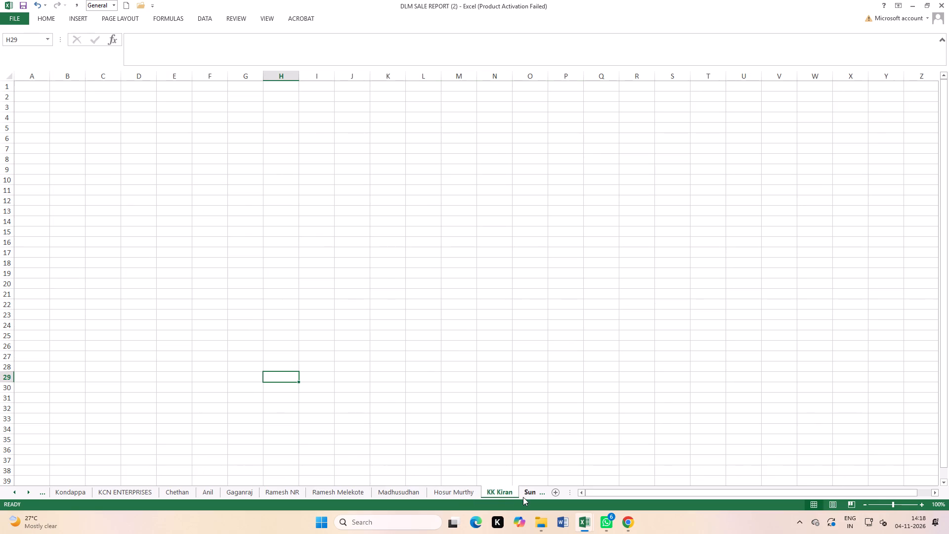
left_click(530, 493)
left_click(420, 496)
left_click(341, 496)
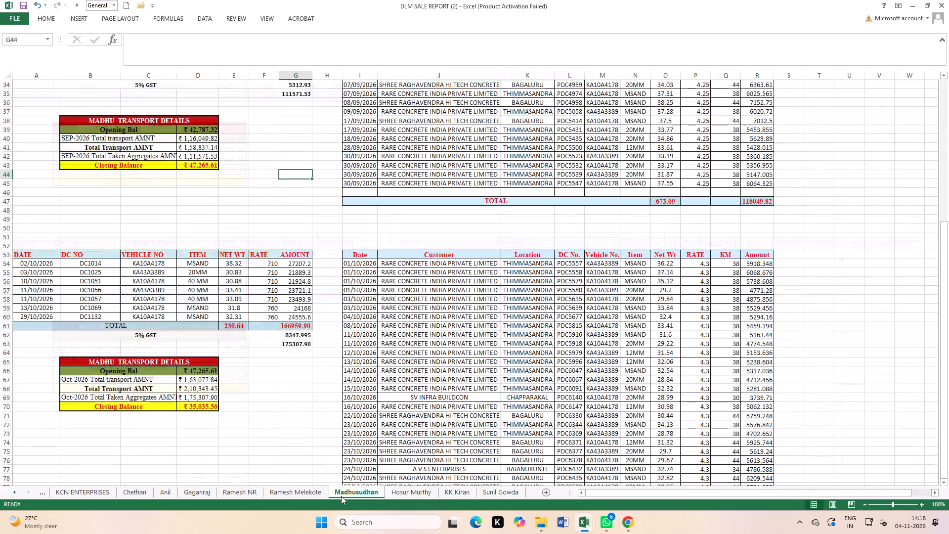
left_click(320, 496)
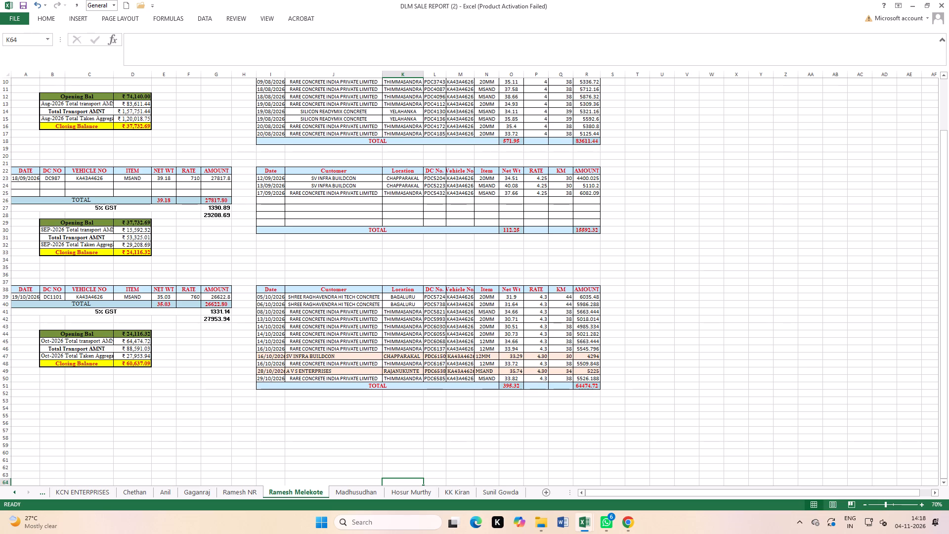
left_click(254, 493)
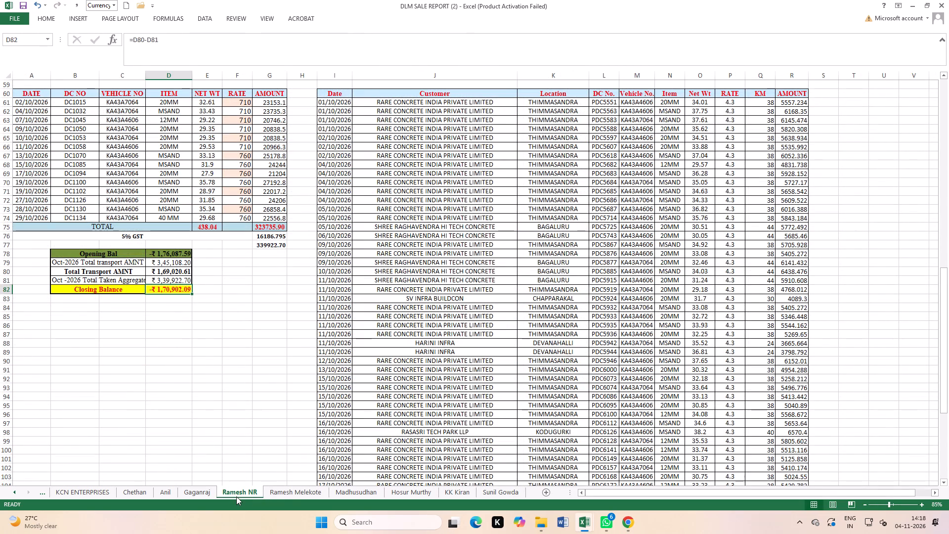
left_click(202, 497)
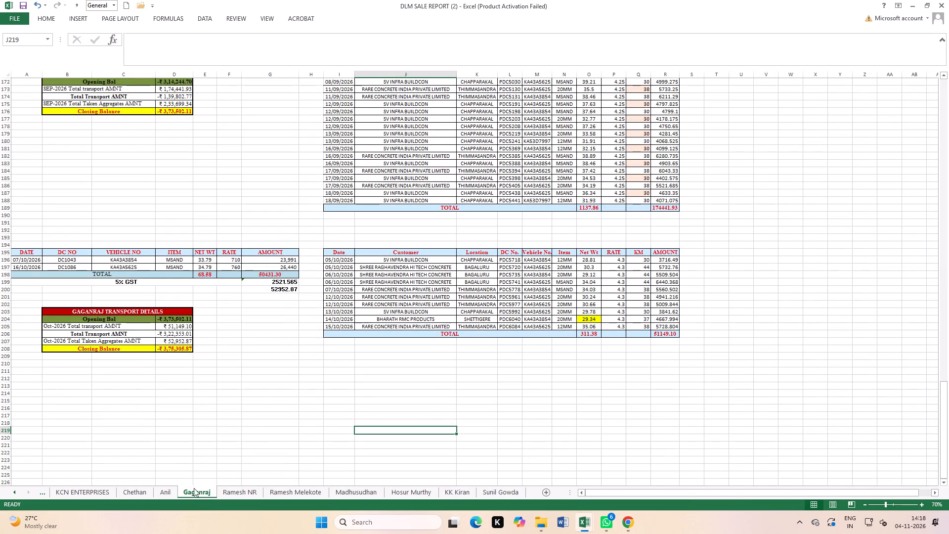
Go back through the Anil and Chethan sheets and examine the September and October tables on the KCN ENTERPRISES sheet.
left_click(165, 488)
left_click(147, 492)
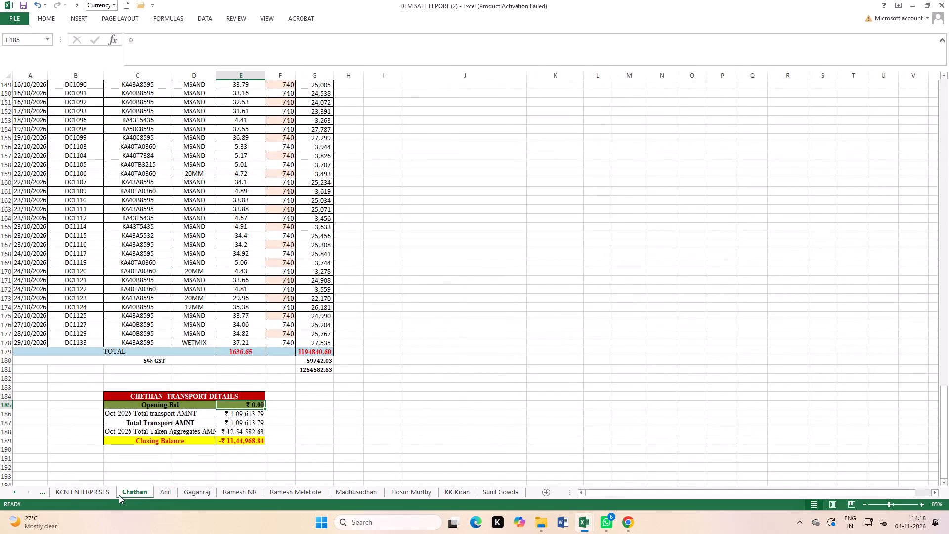
left_click(111, 492)
scroll(172, 380, "up", 5)
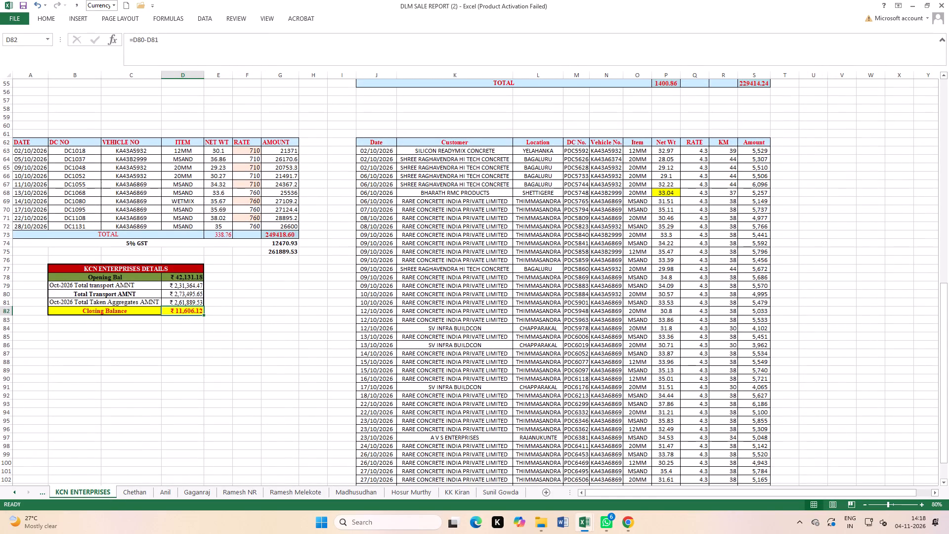
scroll(175, 380, "up", 8)
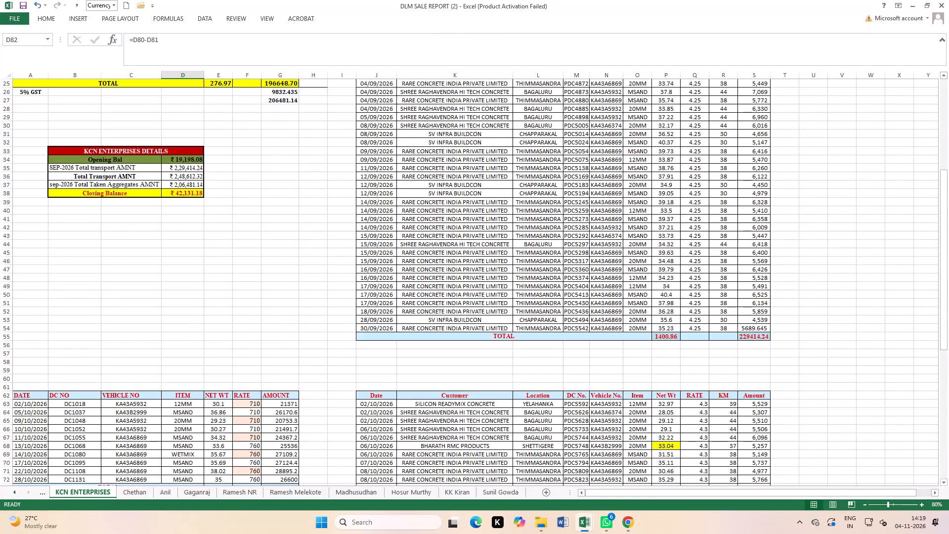
scroll(178, 381, "down", 6)
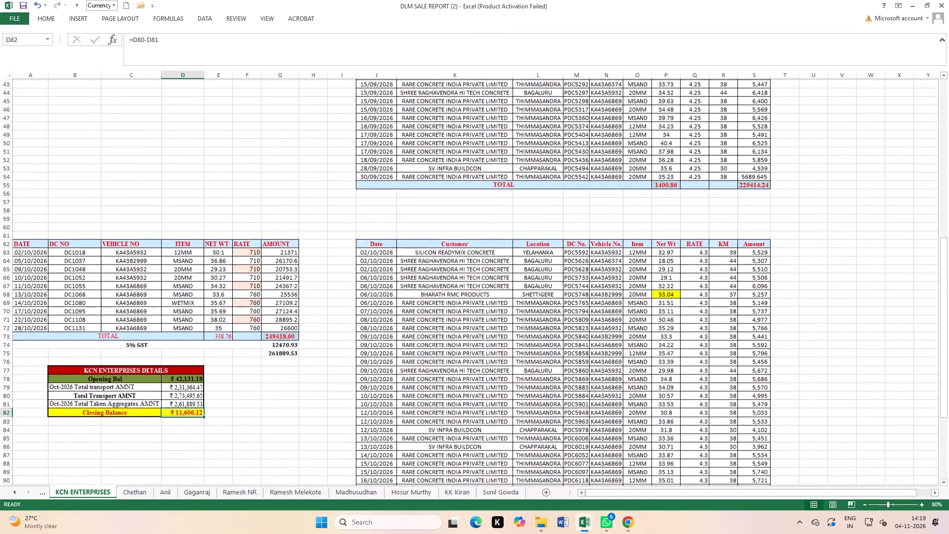
left_click(254, 460)
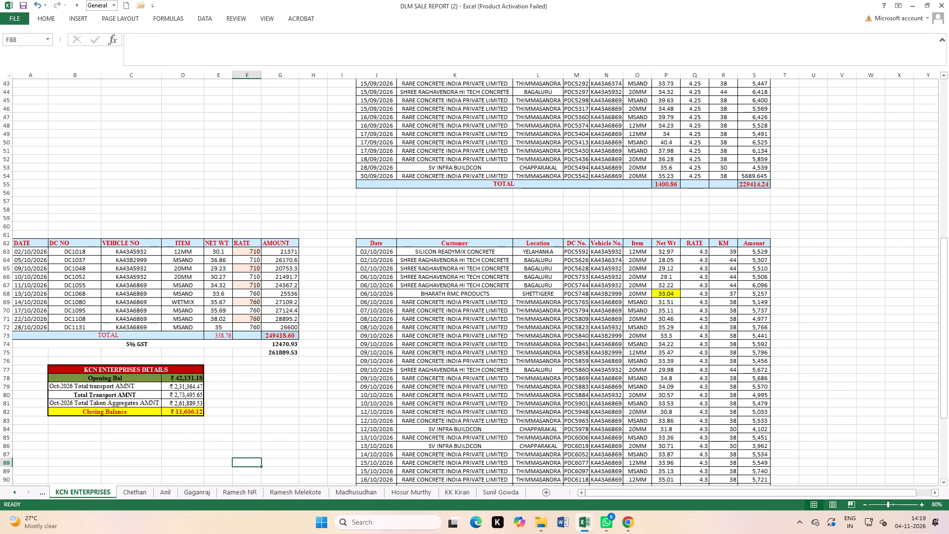
Look through the Kondappa, MDP, Boulders and Cash sheets and go back to the Credit sheet.
left_click(43, 491)
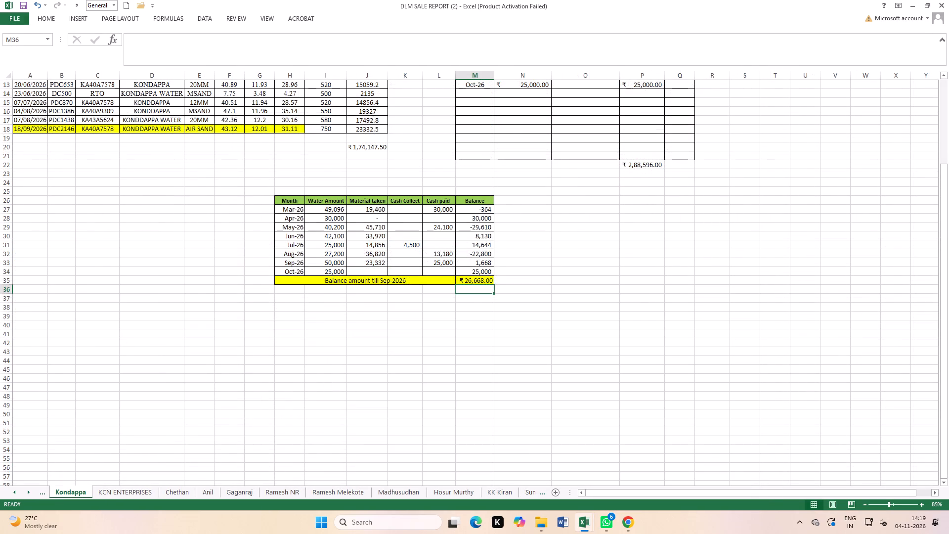
scroll(115, 421, "up", 2)
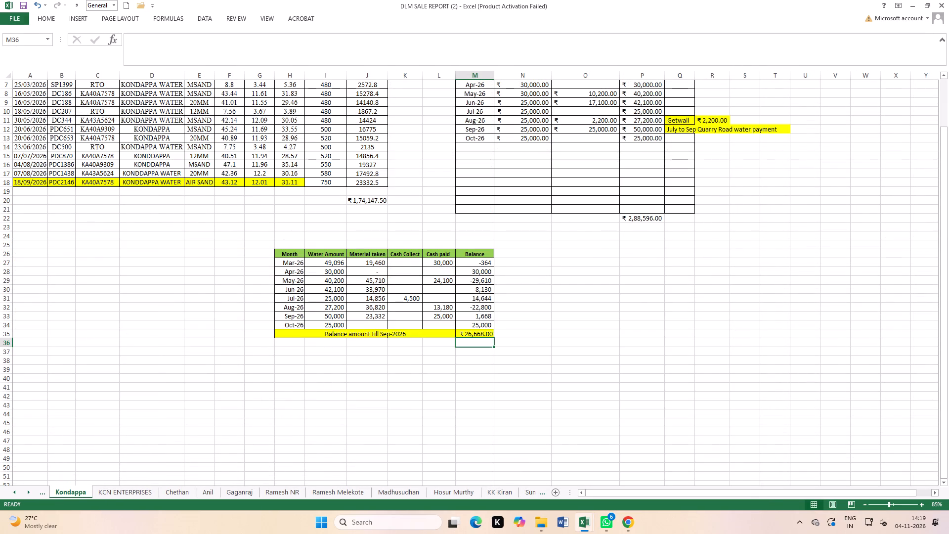
left_click(39, 492)
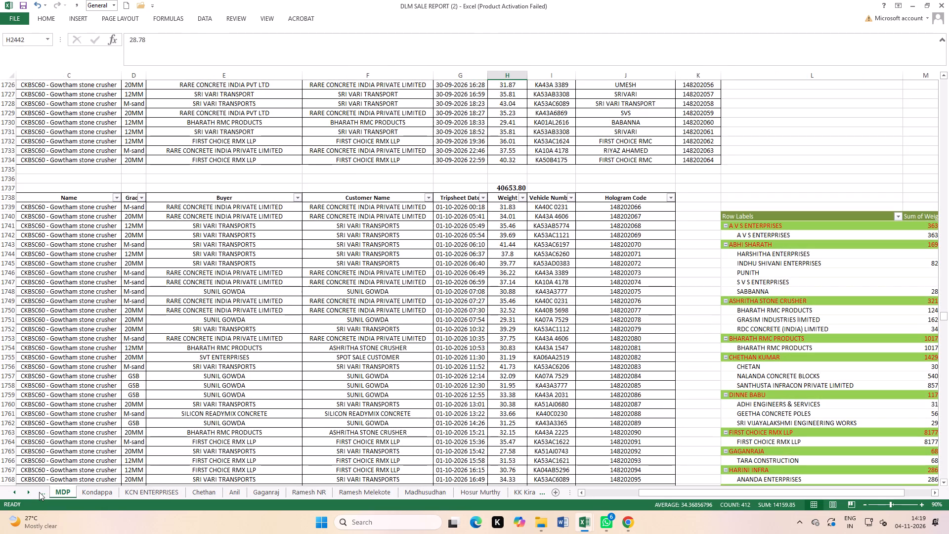
scroll(354, 390, "down", 4)
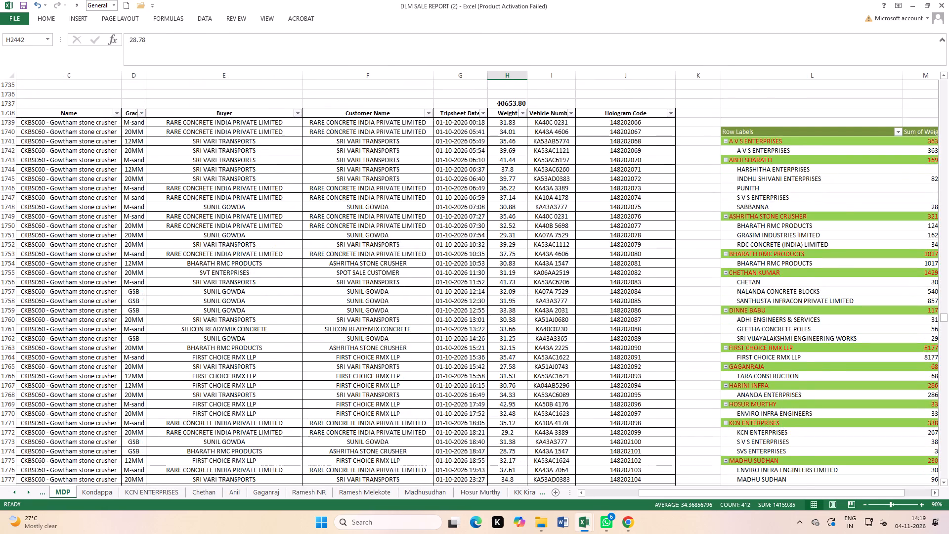
scroll(349, 399, "down", 2)
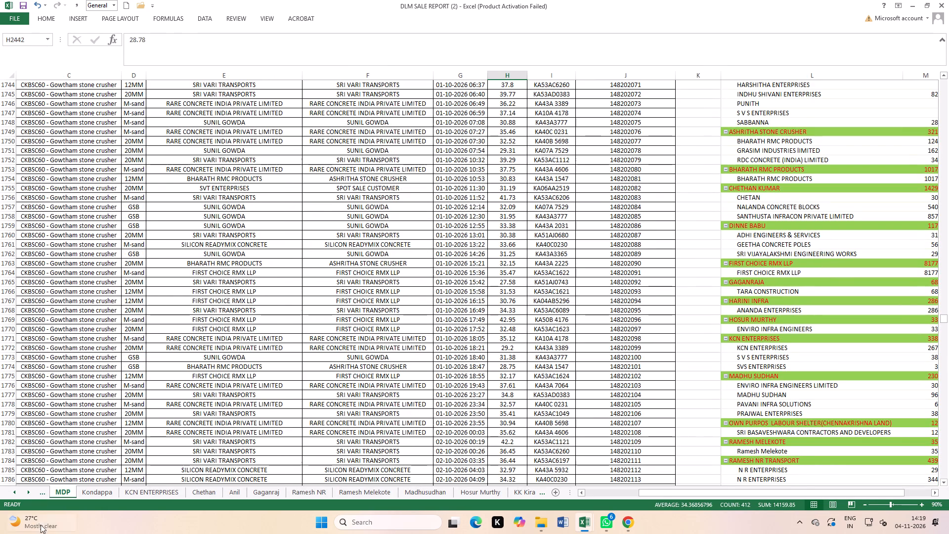
left_click(40, 489)
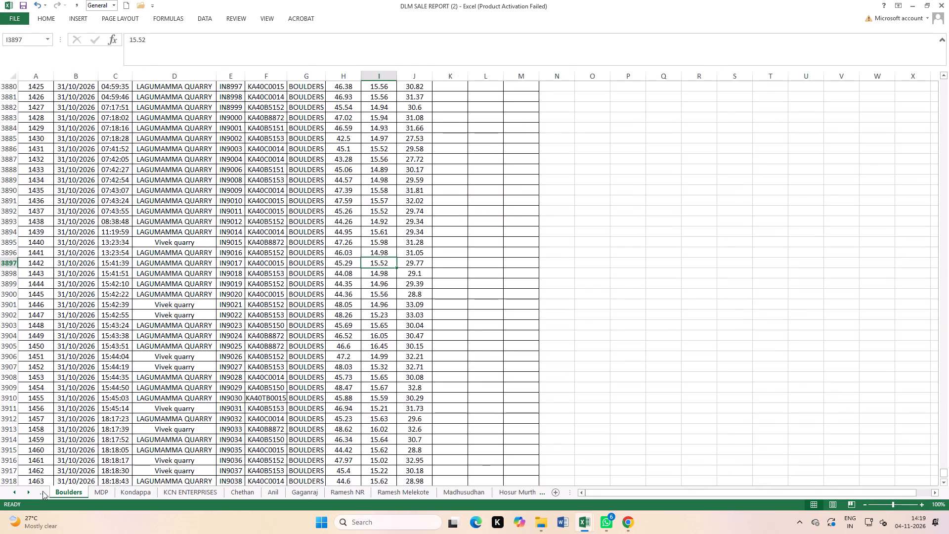
left_click(43, 491)
left_click(43, 491)
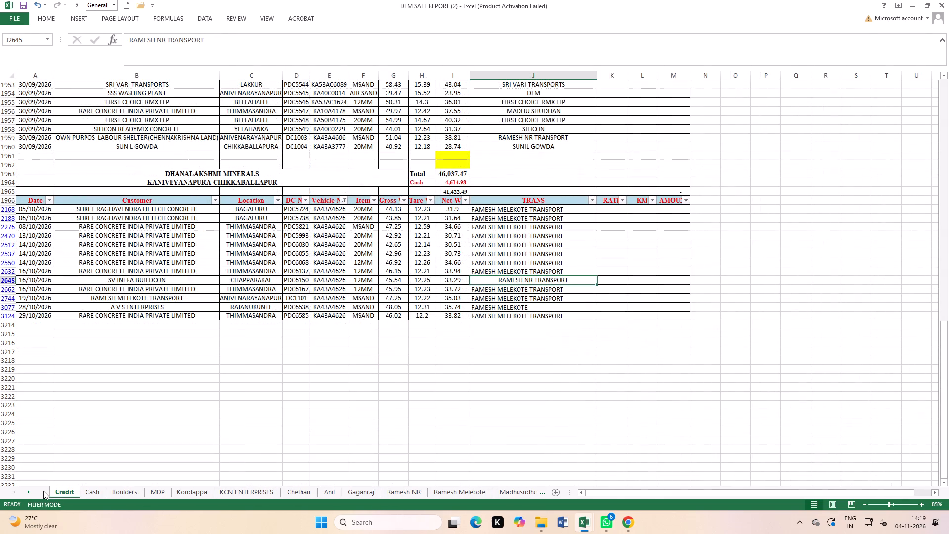
Remove the vehicle number filter from the Credit sheet's October table and put fresh filters on header row 1966.
left_click(206, 17)
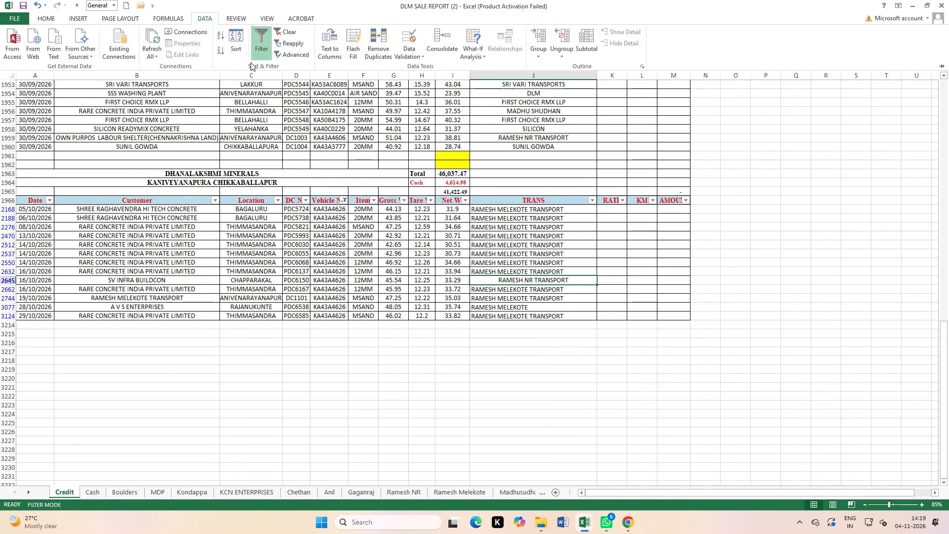
left_click(251, 51)
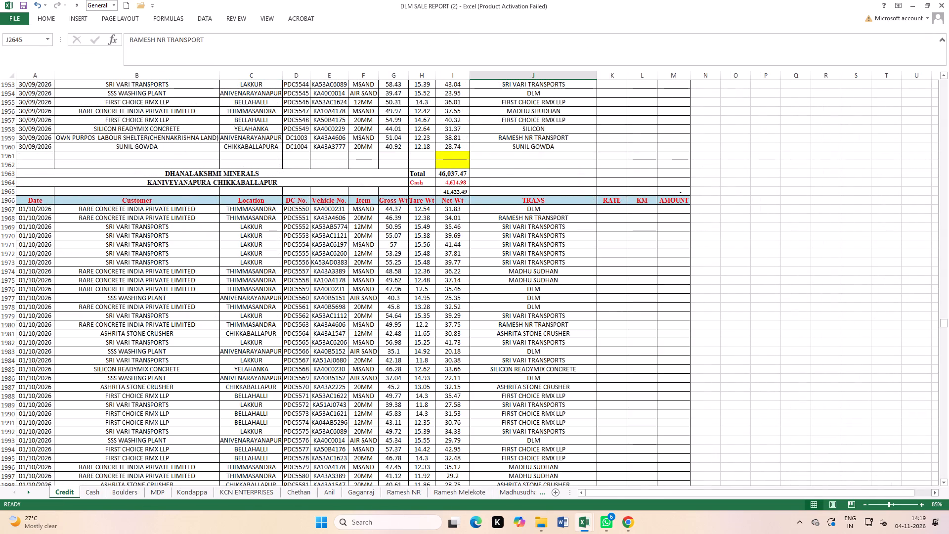
left_click(0, 199)
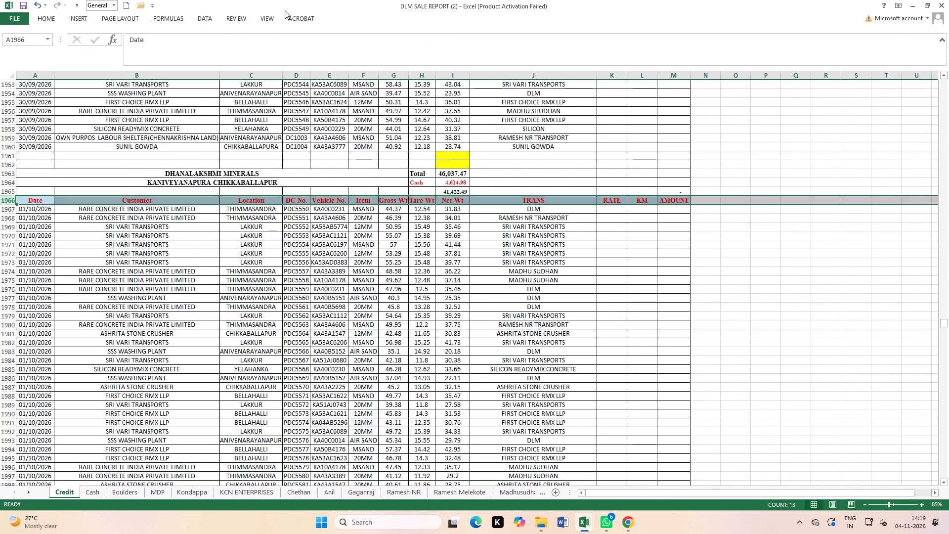
left_click(211, 20)
left_click(258, 32)
left_click(565, 374)
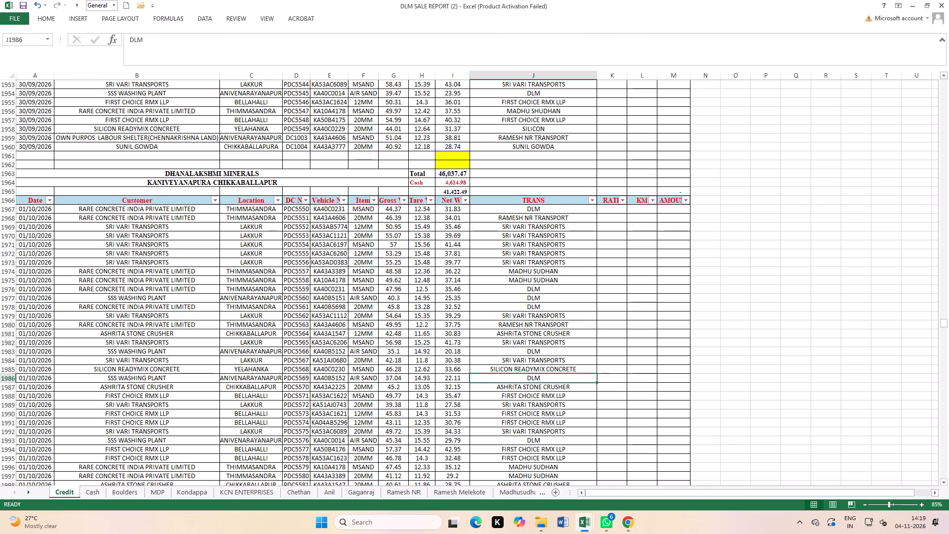
Filter the October table's TRANS column to the two Melekote transporter entries, with and without the word TRANSPORT.
left_click(589, 200)
left_click(511, 296)
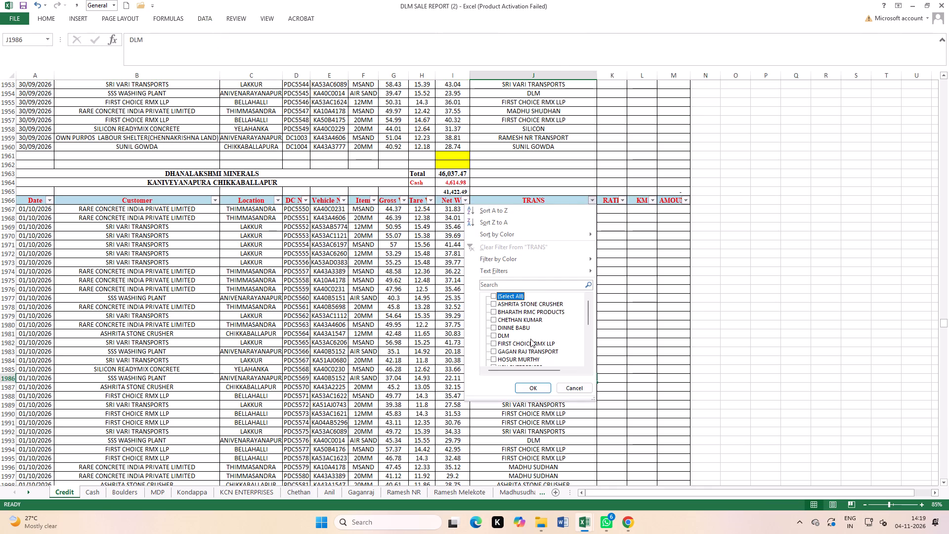
scroll(530, 339, "down", 2)
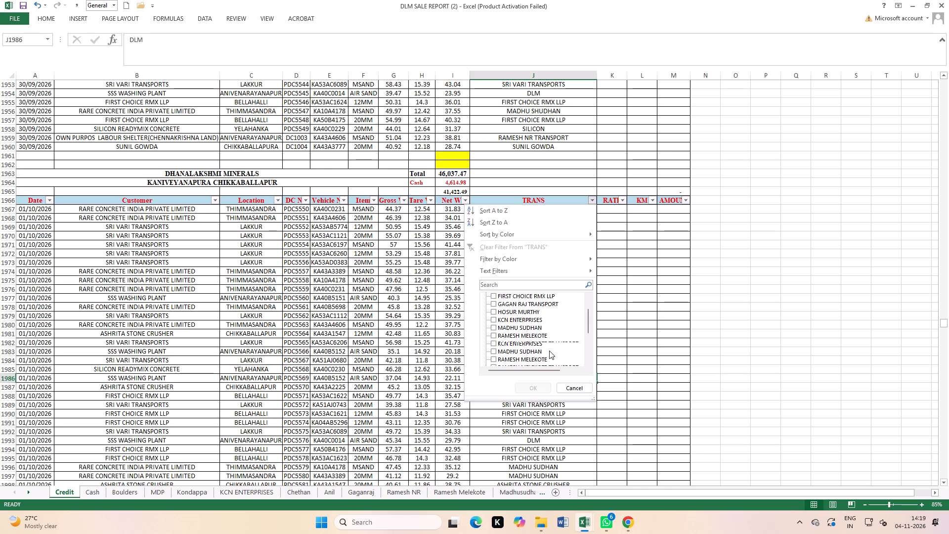
left_click(539, 338)
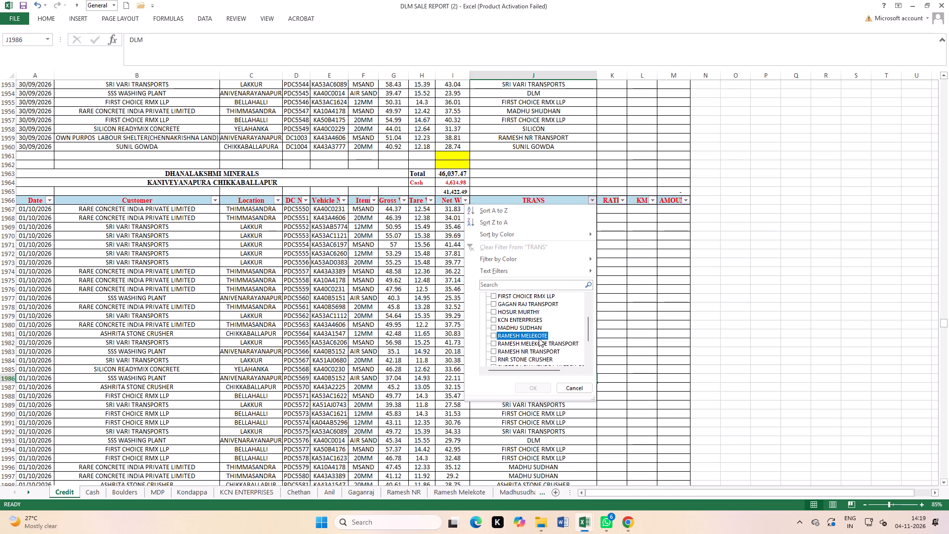
left_click(538, 341)
left_click(538, 390)
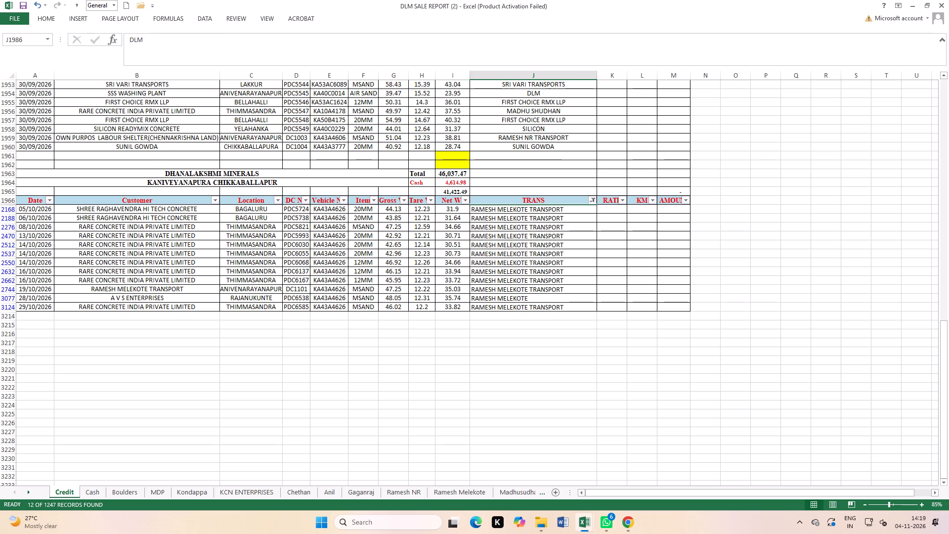
Fill RAMESH MELEKOTE TRANSPORT down the TRANS cells of all the filtered rows.
left_click_drag(530, 210, 524, 305)
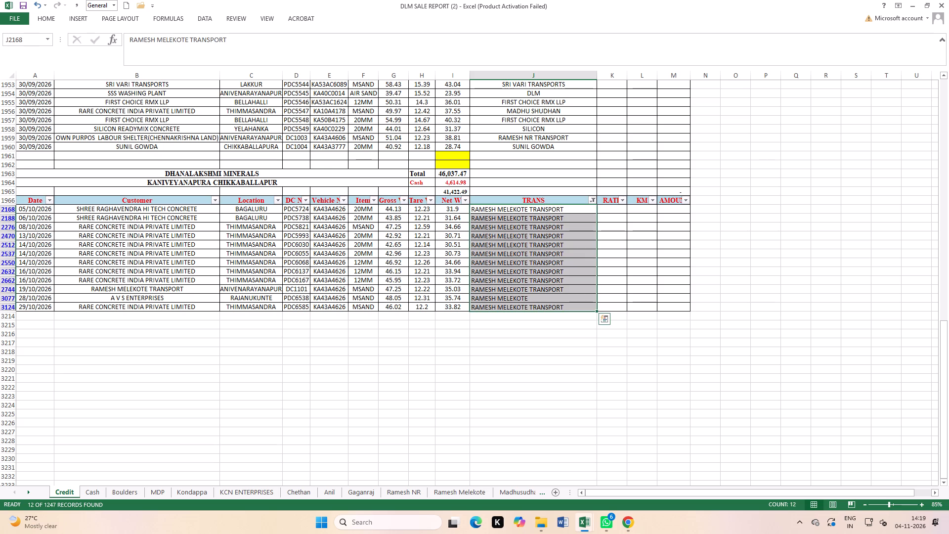
key("ctrl+d")
left_click_drag(564, 365, 569, 359)
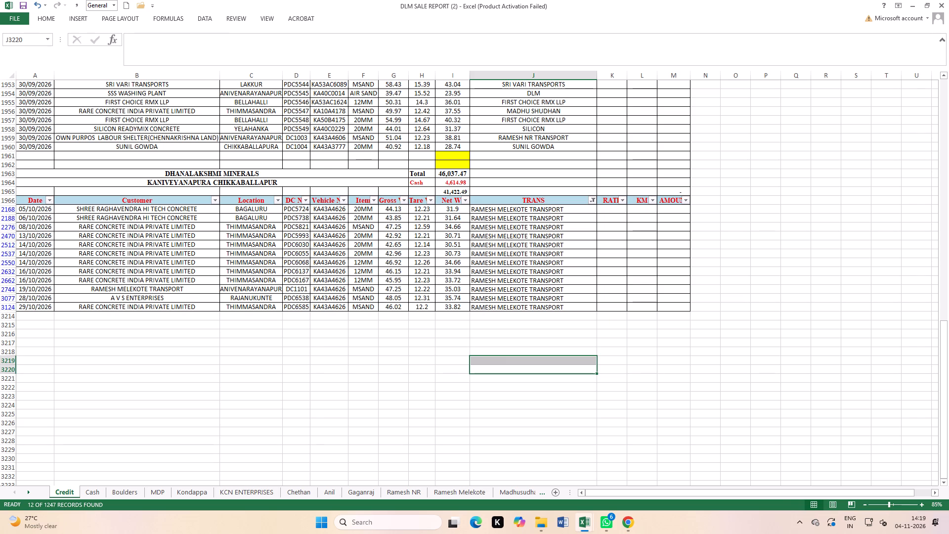
Filter the TRANS column to SHREE RAGHAVENDRA HI TECH CONCRETE only and view its October rows.
left_click(595, 203)
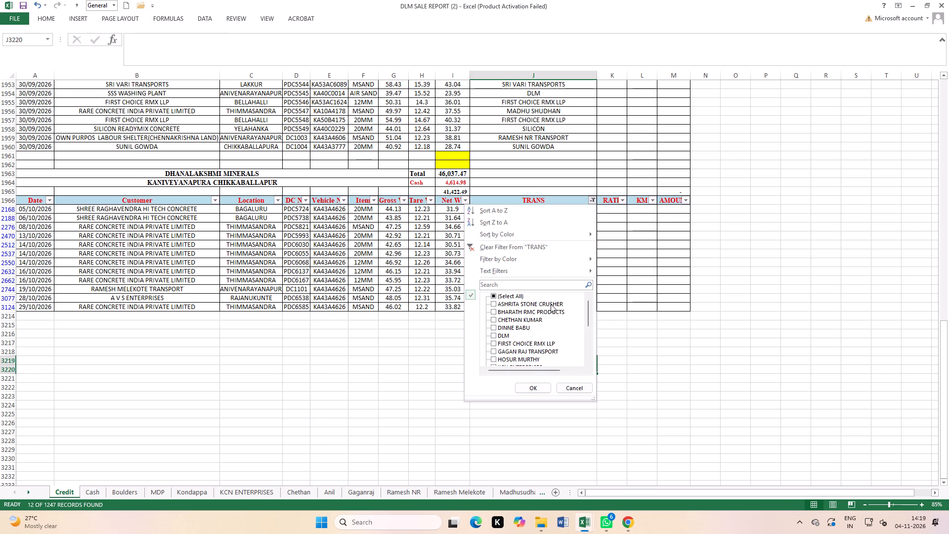
scroll(529, 324, "down", 2)
left_click(528, 336)
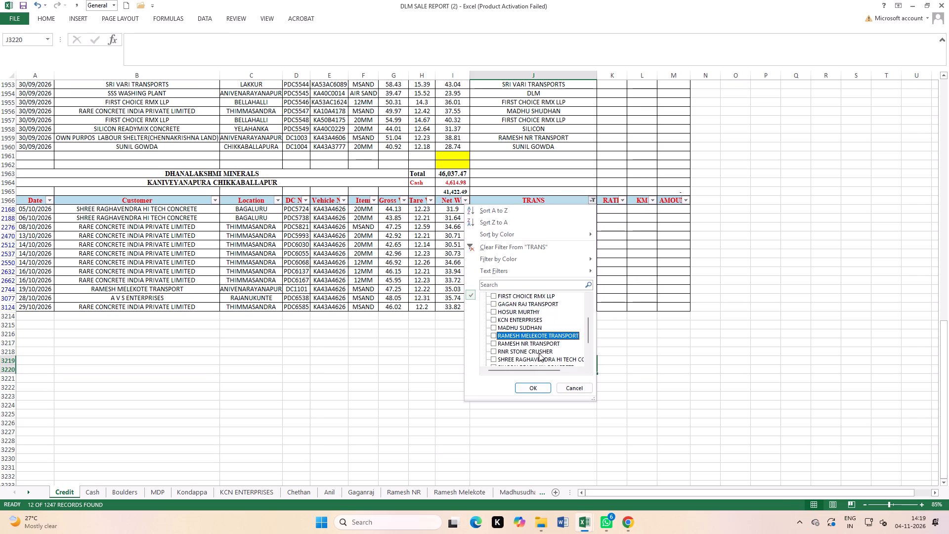
scroll(538, 352, "down", 1)
left_click(513, 330)
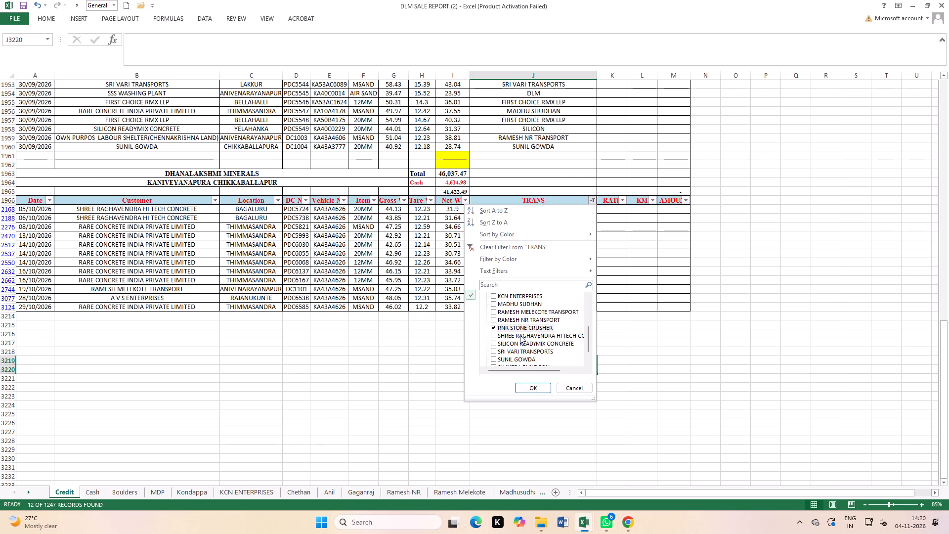
left_click(517, 326)
left_click(527, 335)
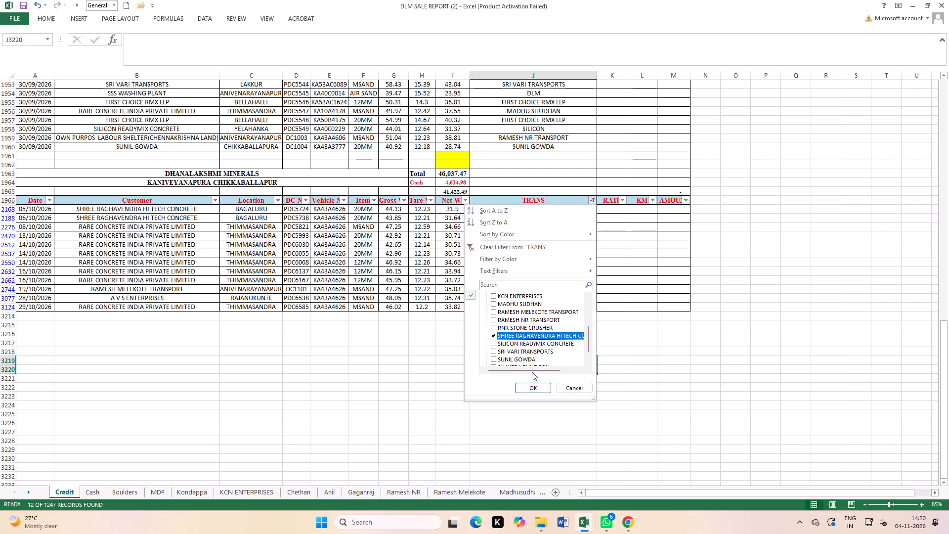
left_click(534, 388)
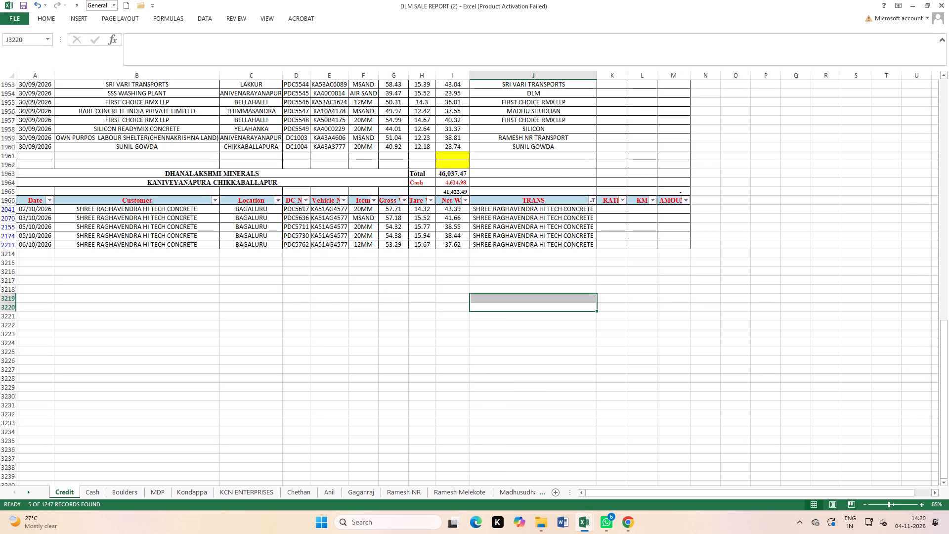
Change the TRANS column filter to show only KCN ENTERPRISES rows.
left_click(592, 195)
left_click(592, 198)
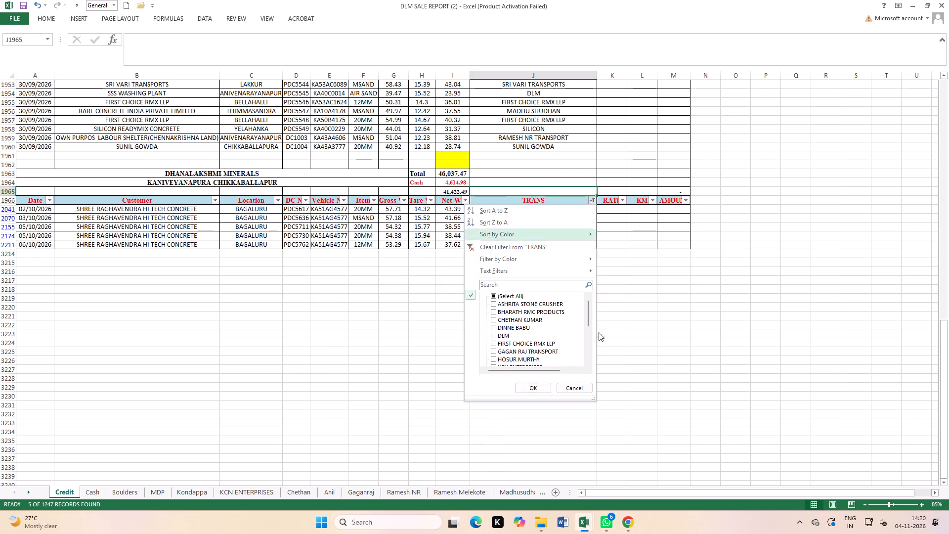
scroll(512, 350, "down", 3)
left_click(527, 336)
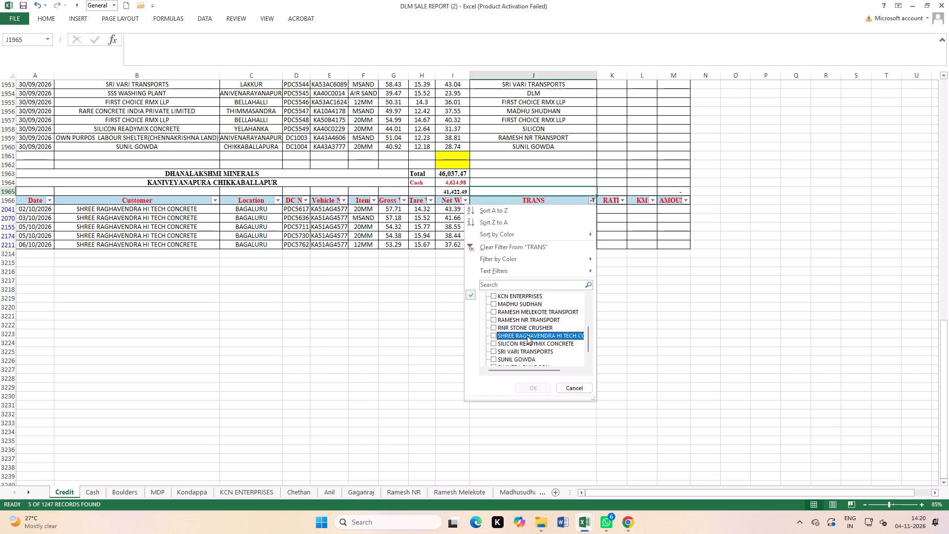
scroll(523, 350, "down", 1)
scroll(522, 350, "up", 1)
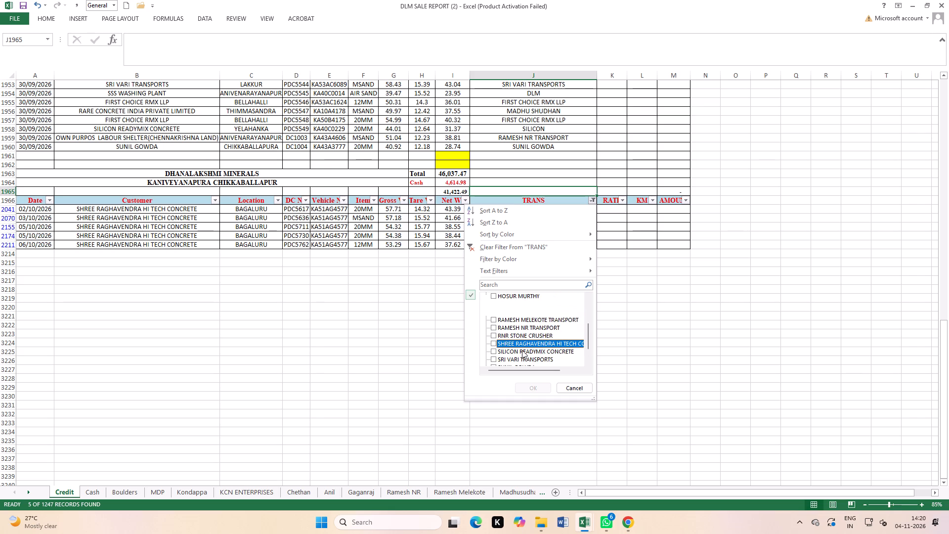
scroll(522, 349, "up", 1)
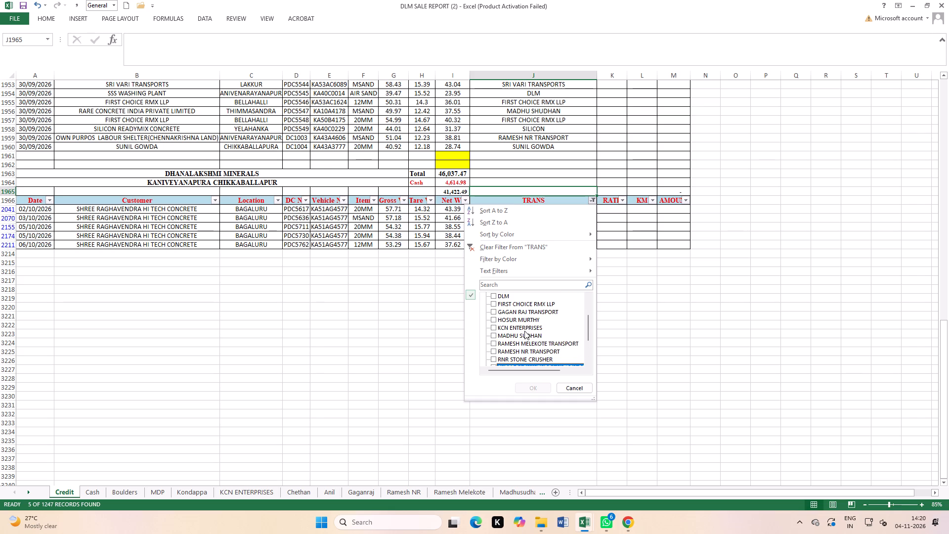
left_click(524, 331)
left_click(541, 385)
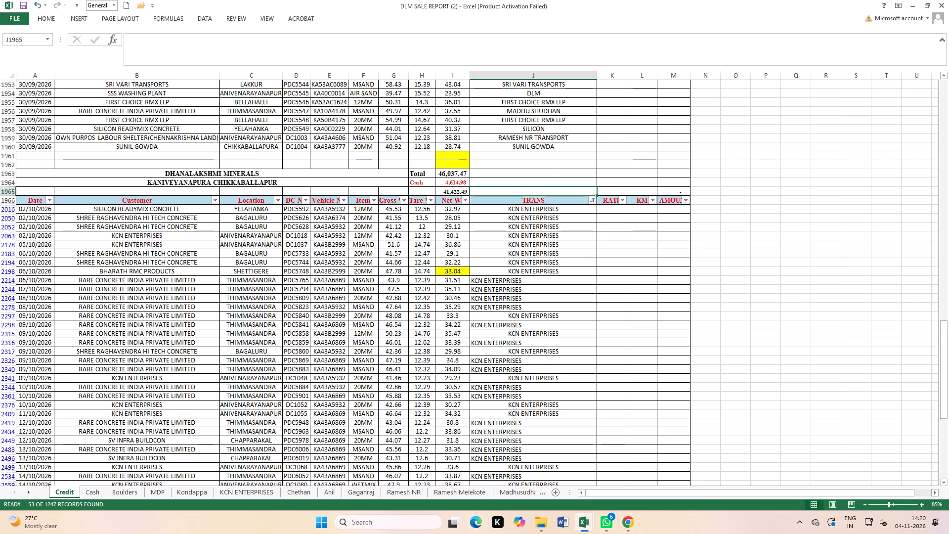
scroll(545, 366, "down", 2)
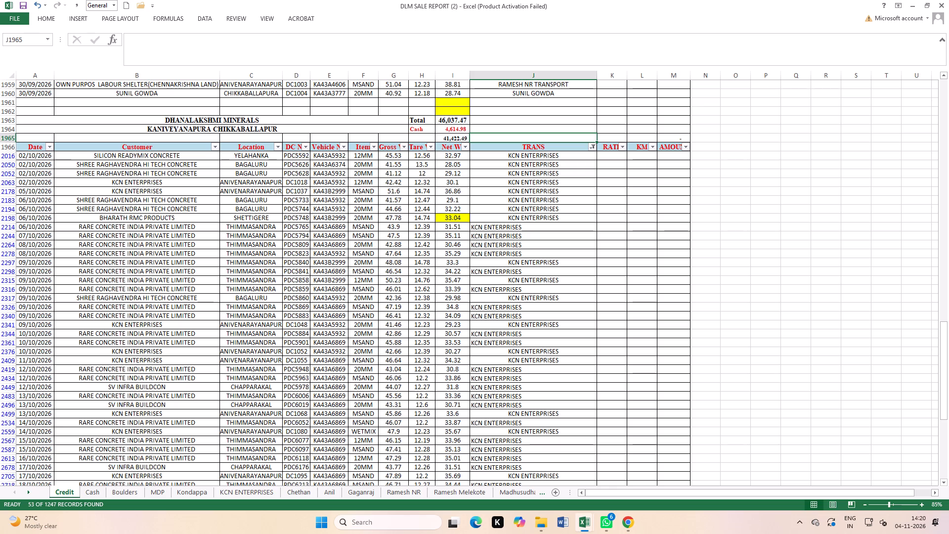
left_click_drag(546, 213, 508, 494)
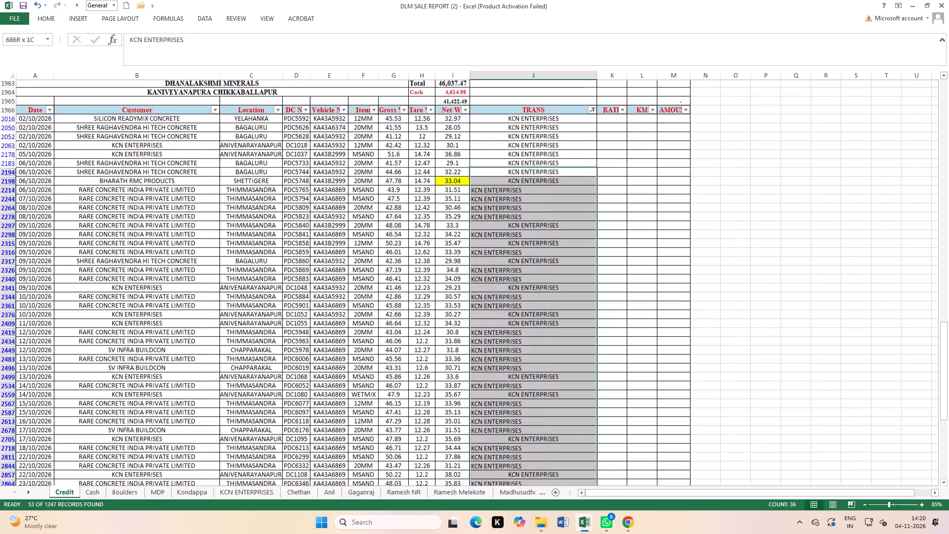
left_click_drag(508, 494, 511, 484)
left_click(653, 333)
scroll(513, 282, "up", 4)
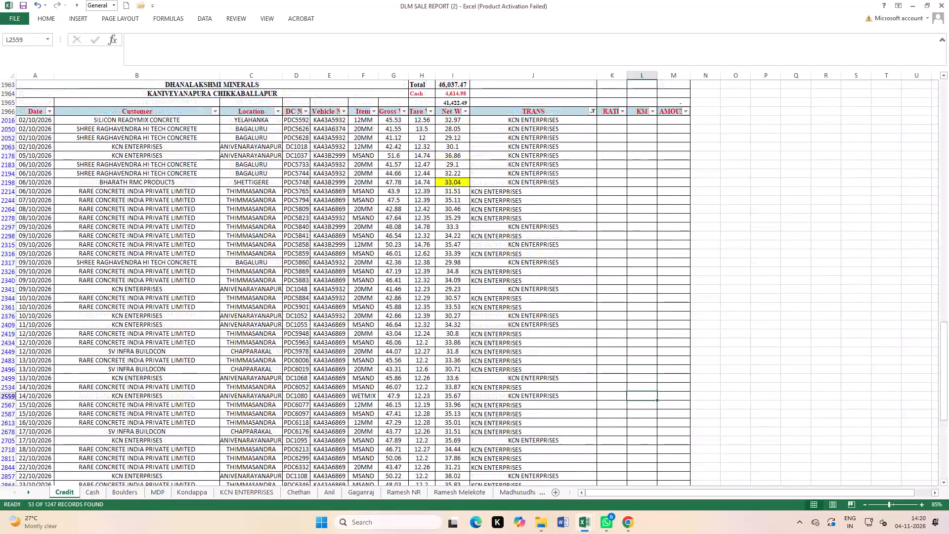
Remove the filter from the October table so that all its rows are shown.
left_click(203, 19)
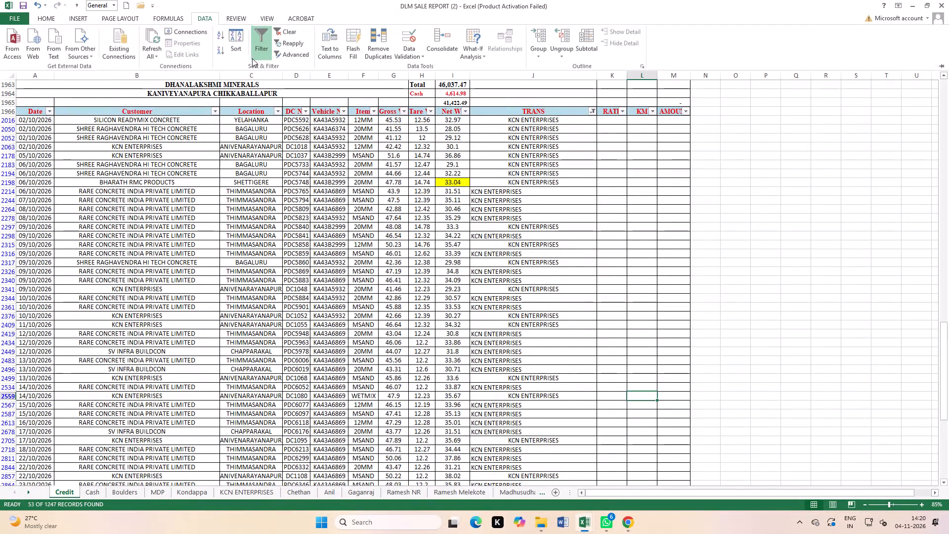
left_click(259, 52)
left_click(531, 280)
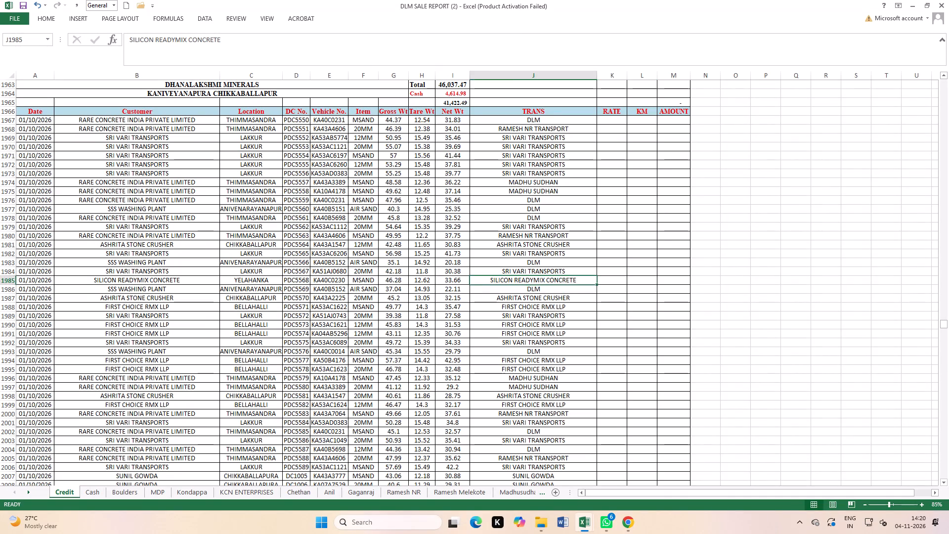
Centre-align the TRANS cells of every October row, from row 1967 down to row 3213.
left_click_drag(560, 119, 498, 533)
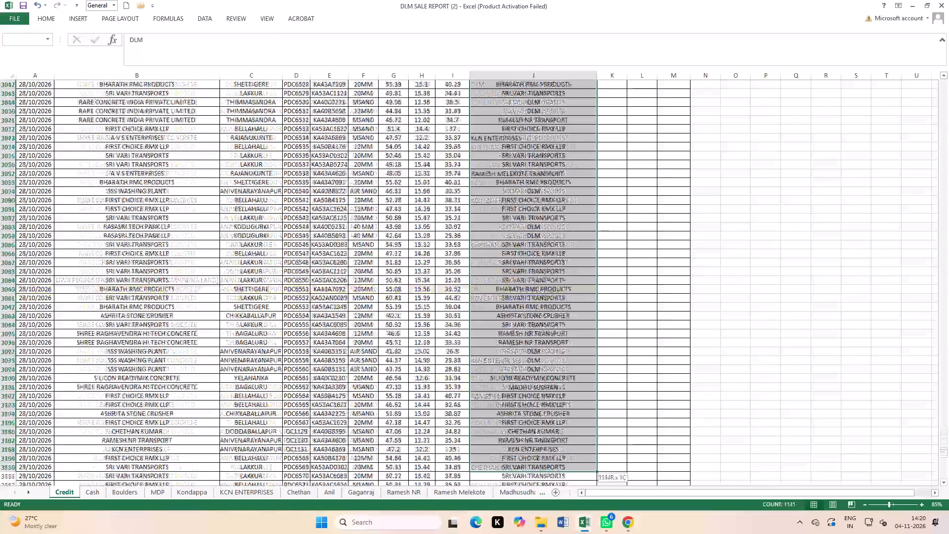
left_click_drag(498, 533, 517, 466)
left_click(44, 17)
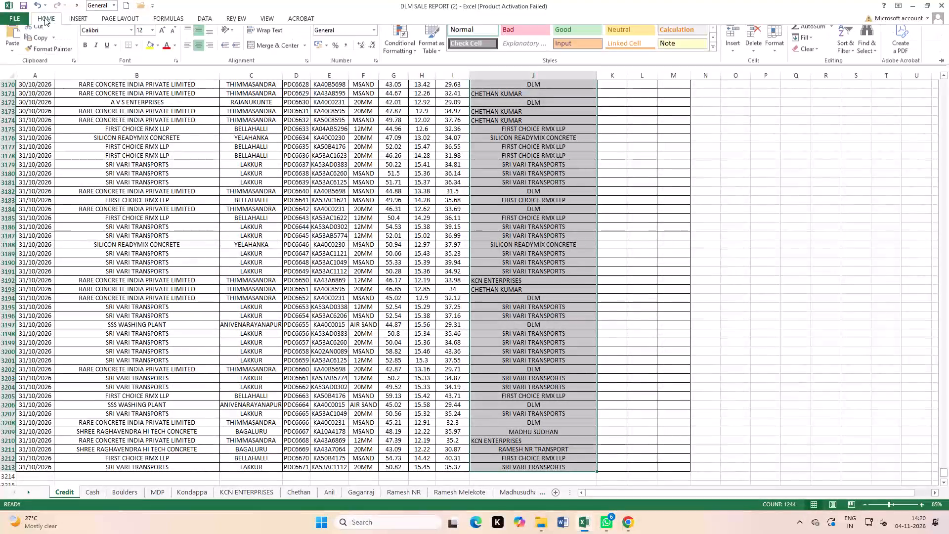
left_click(198, 51)
left_click(198, 51)
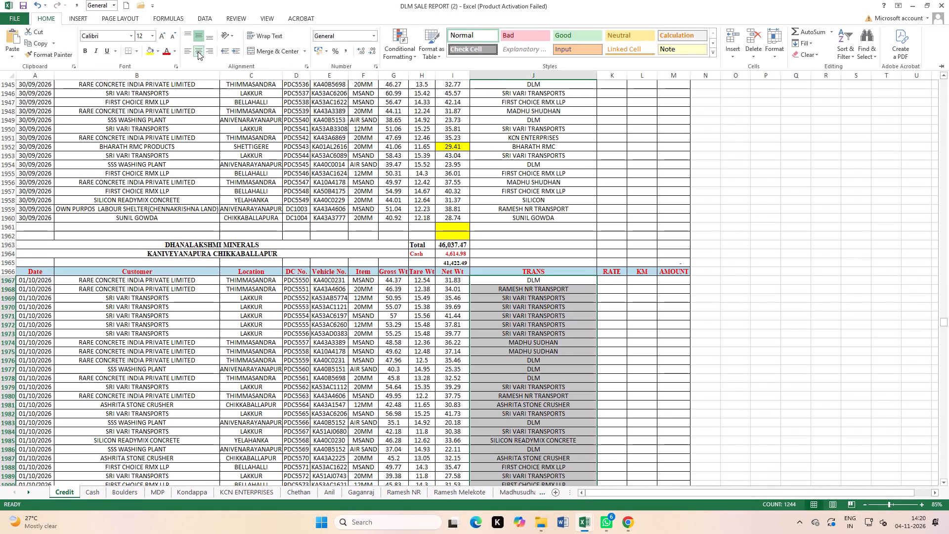
left_click(309, 385)
left_click(288, 381)
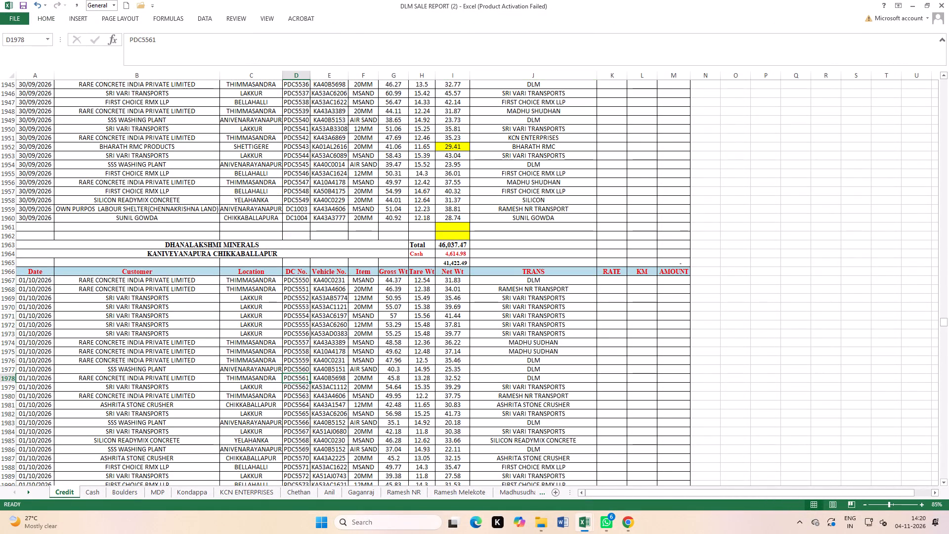
Turn filtering back on for the October table's header row, row 1966.
left_click(6, 270)
left_click(208, 18)
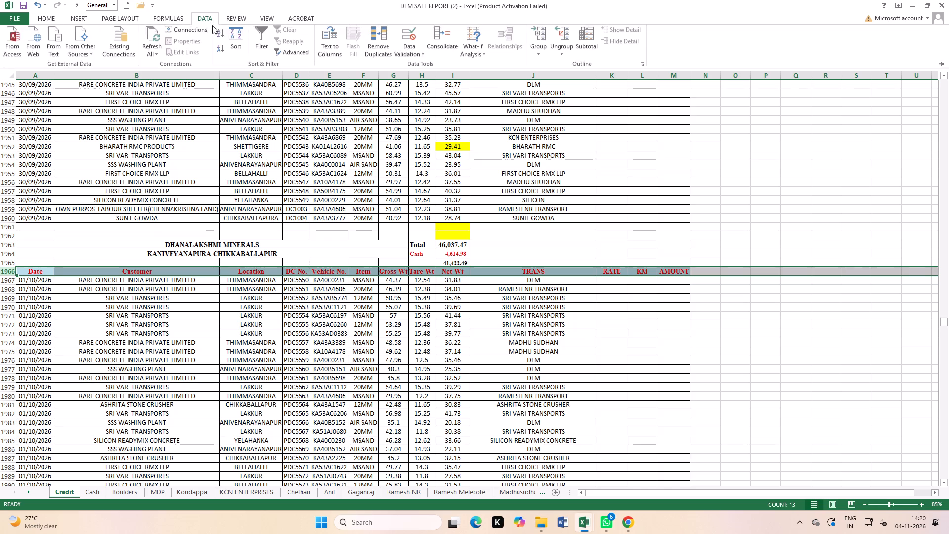
left_click(259, 44)
left_click(306, 393)
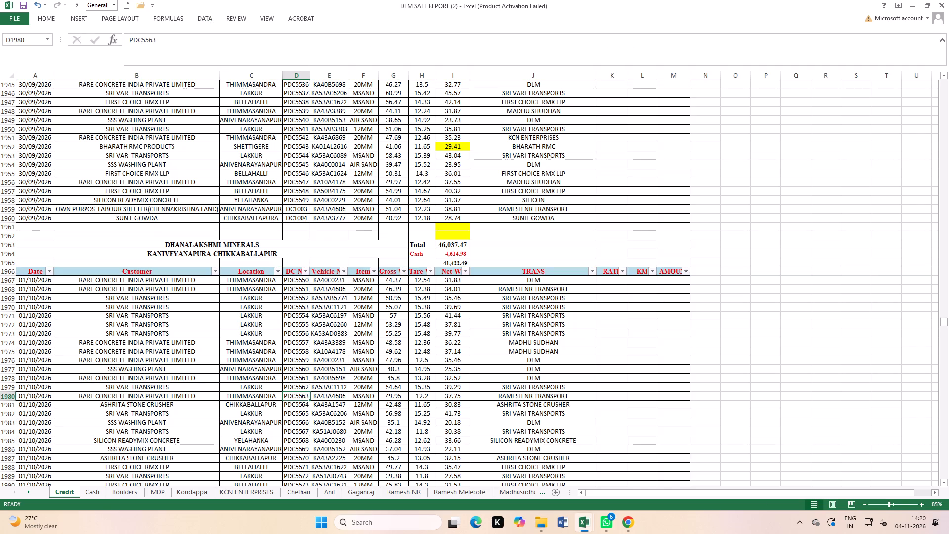
left_click(346, 270)
left_click(267, 370)
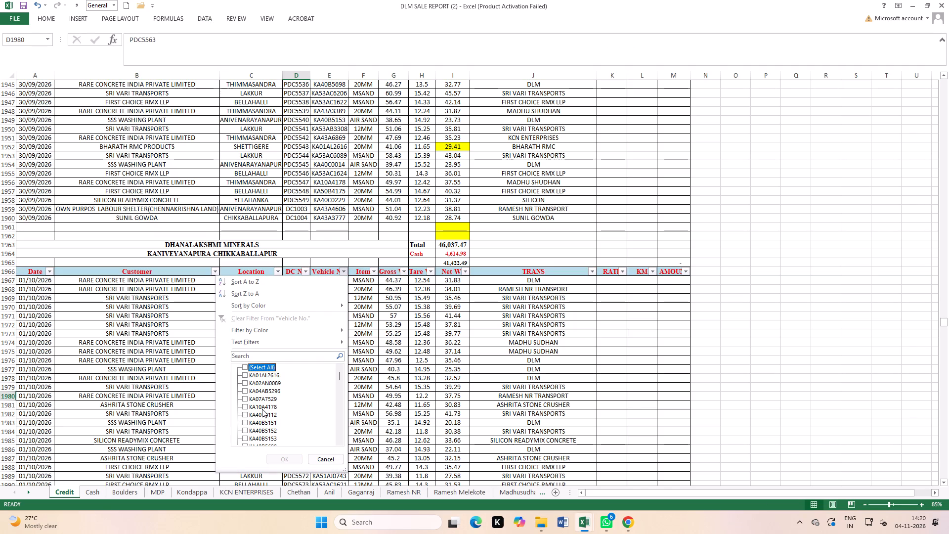
scroll(276, 421, "down", 3)
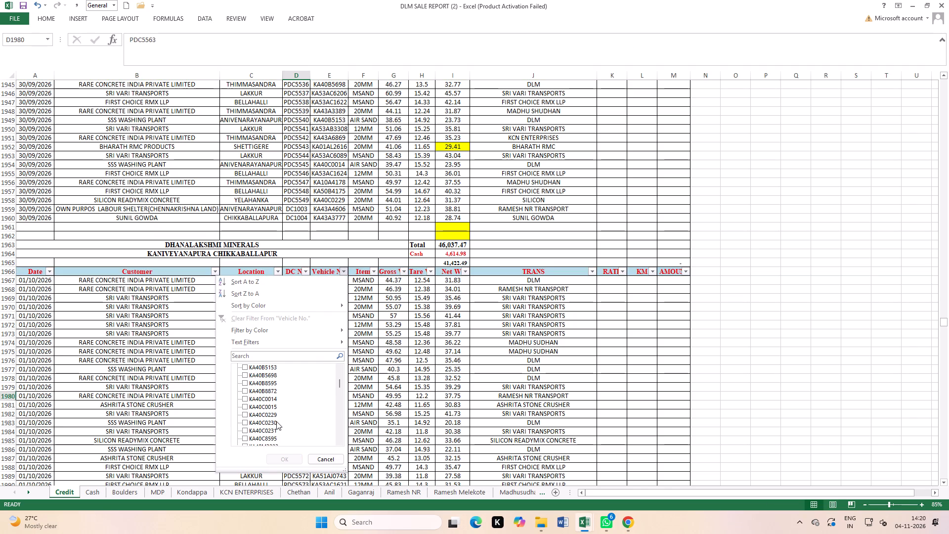
scroll(276, 421, "down", 3)
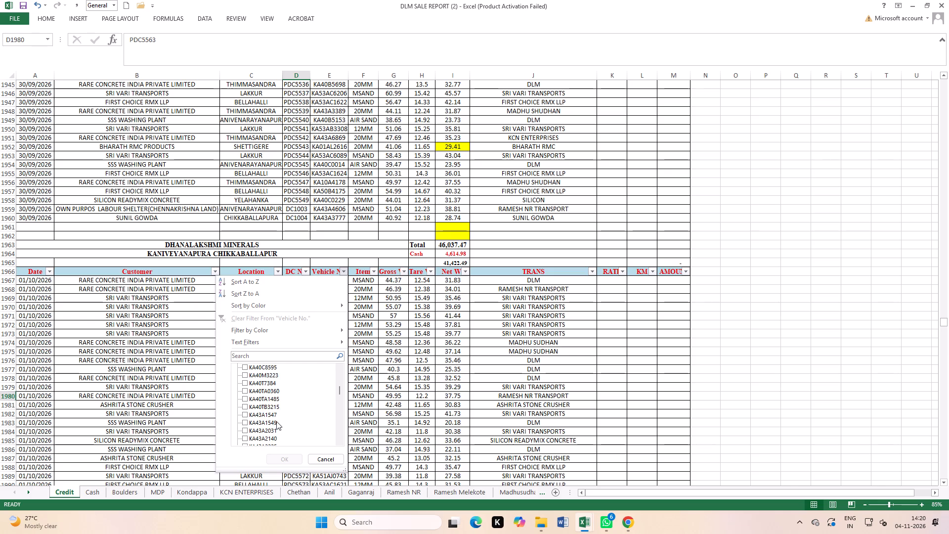
scroll(276, 421, "down", 4)
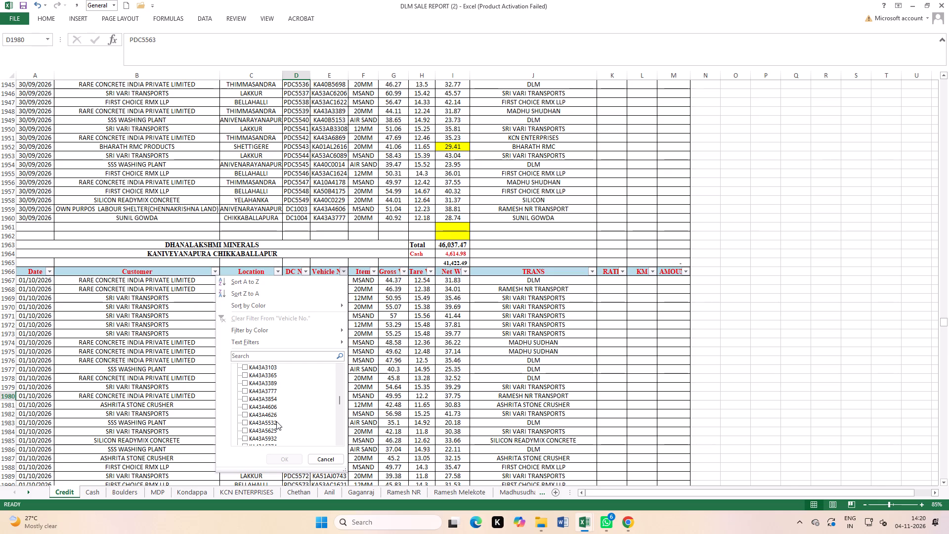
scroll(276, 421, "down", 1)
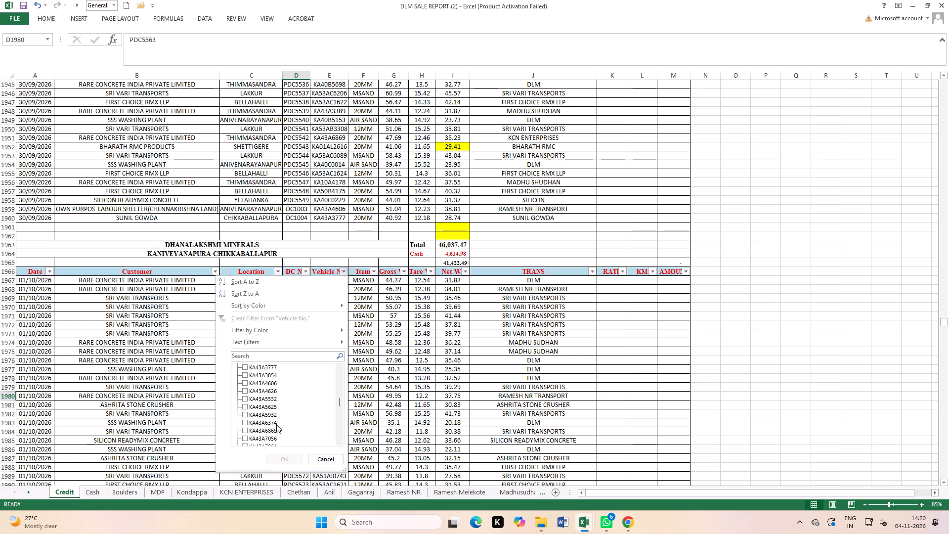
left_click(273, 426)
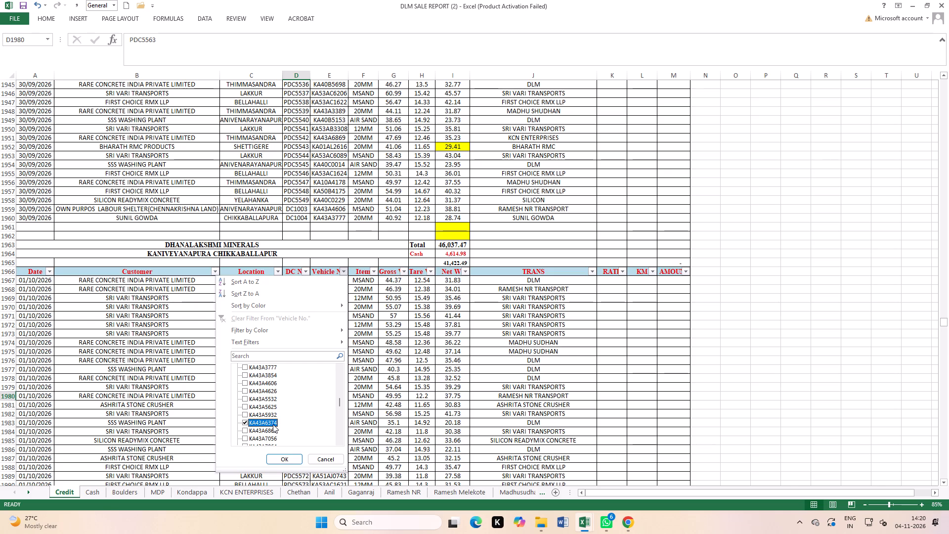
left_click(273, 423)
scroll(277, 420, "down", 1)
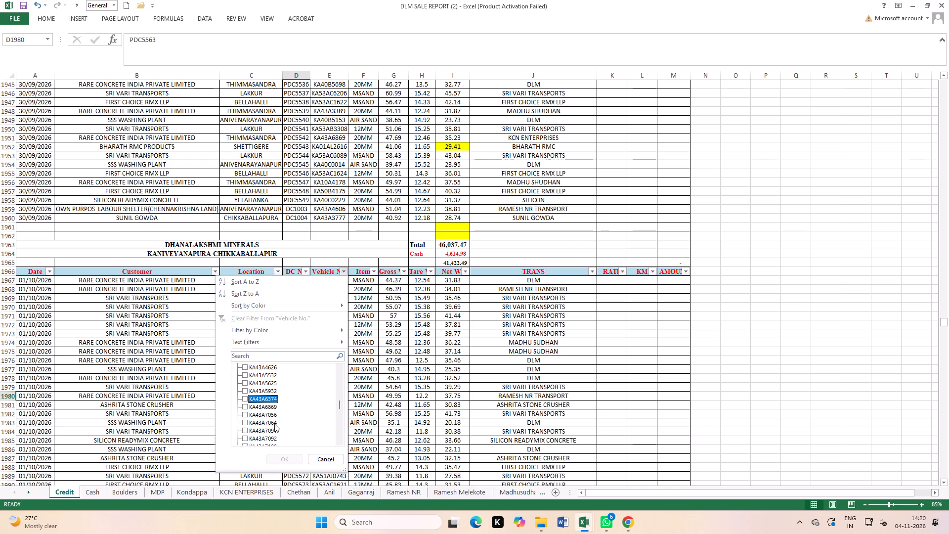
left_click(274, 424)
scroll(277, 423, "down", 1)
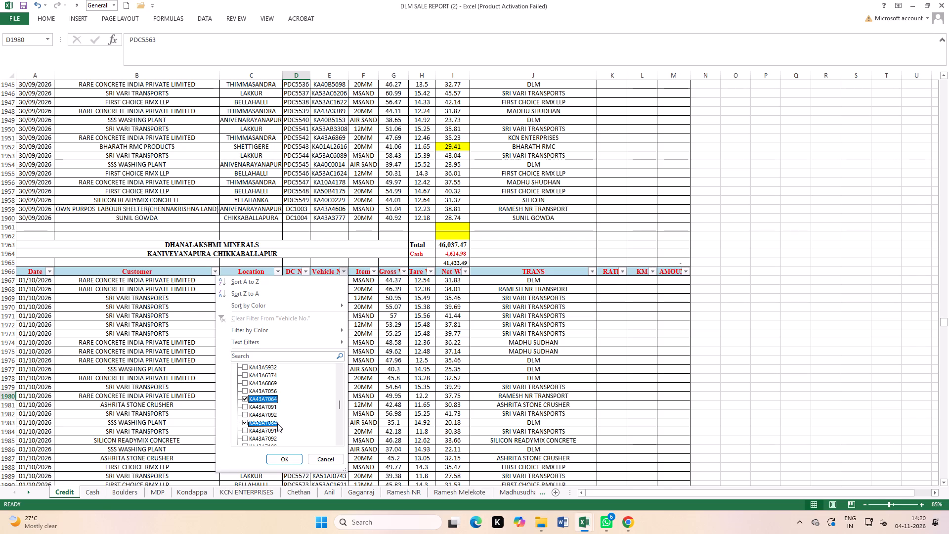
Look through the remaining vehicle numbers in the Vehicle No. filter for others belonging to the same transporter.
scroll(277, 423, "down", 3)
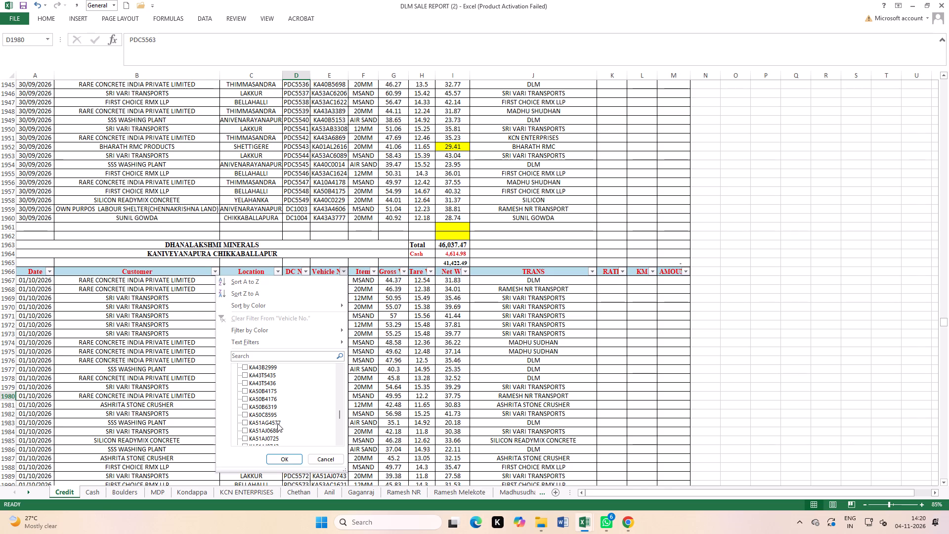
scroll(277, 423, "down", 1)
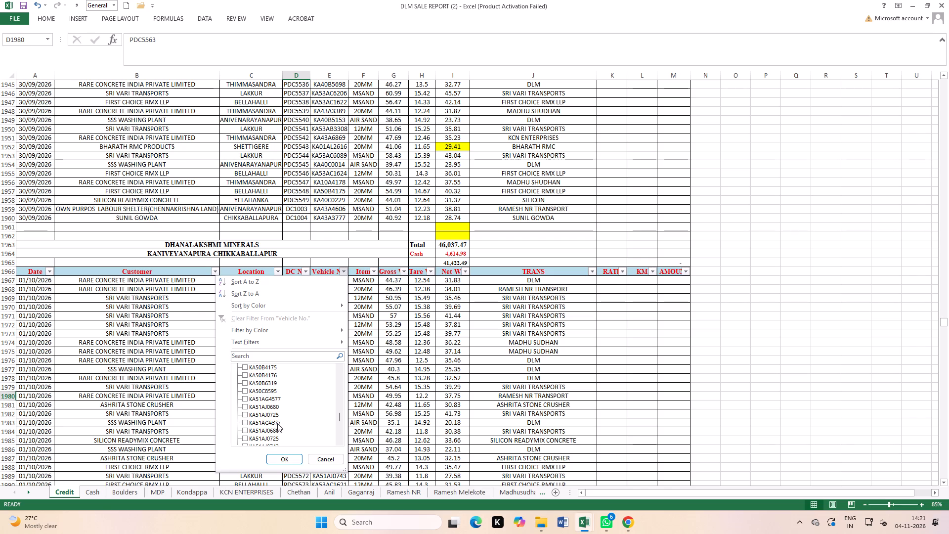
scroll(277, 423, "down", 2)
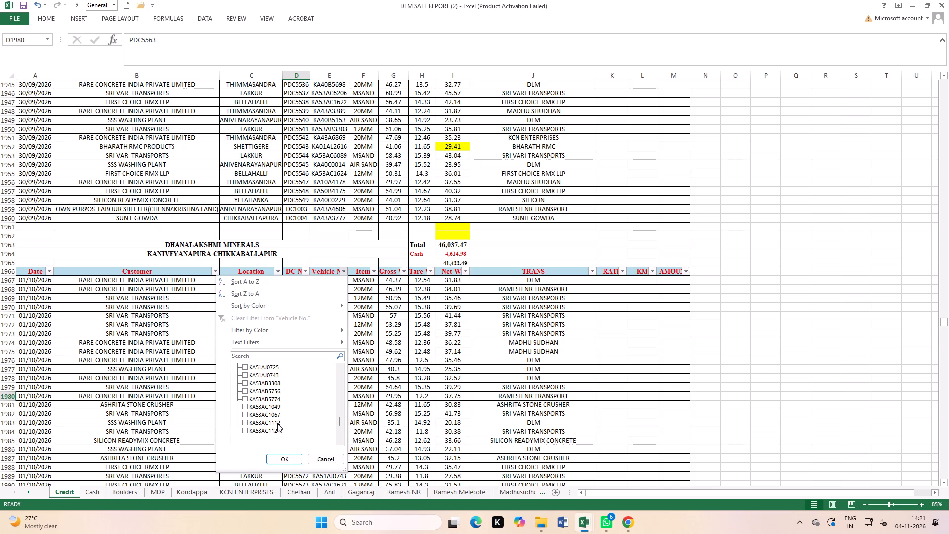
scroll(277, 423, "down", 4)
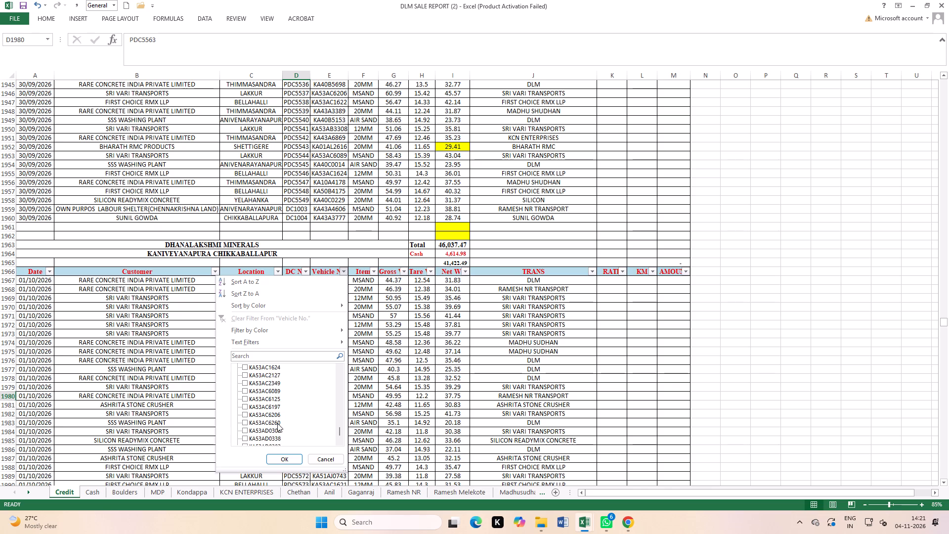
scroll(277, 423, "down", 3)
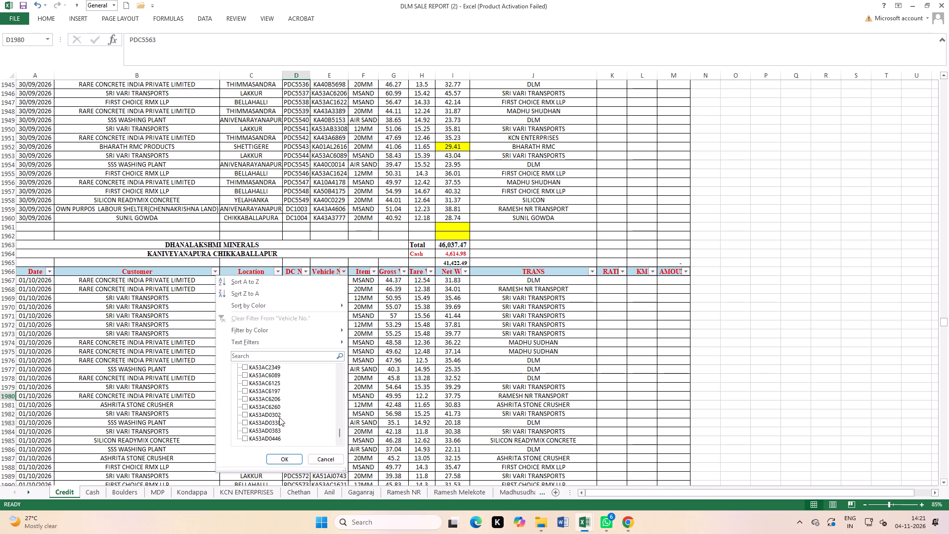
scroll(279, 417, "down", 5)
scroll(284, 434, "up", 2)
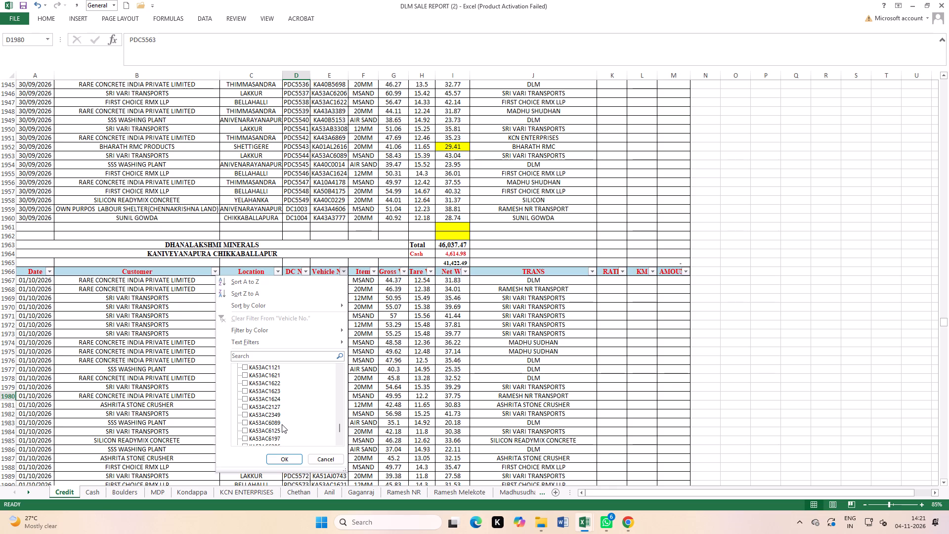
scroll(282, 424, "up", 1)
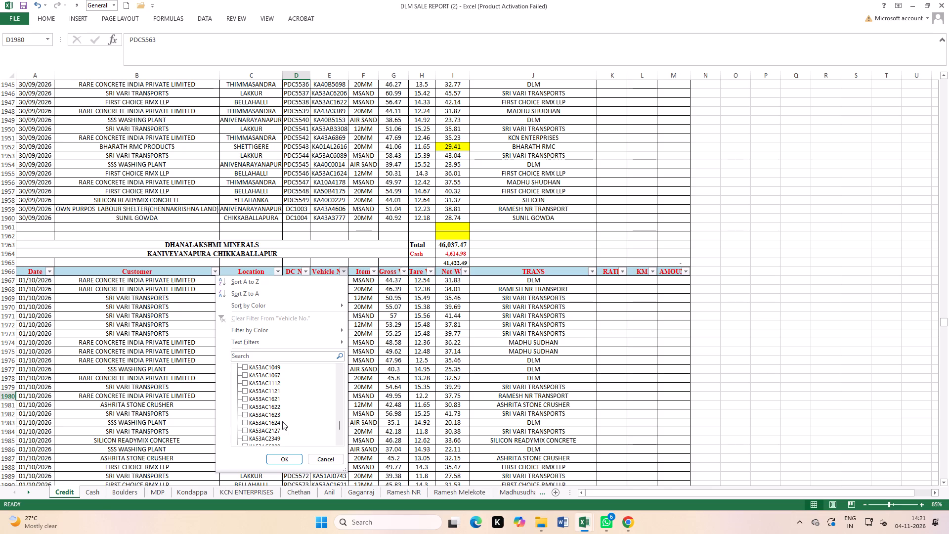
scroll(272, 406, "up", 2)
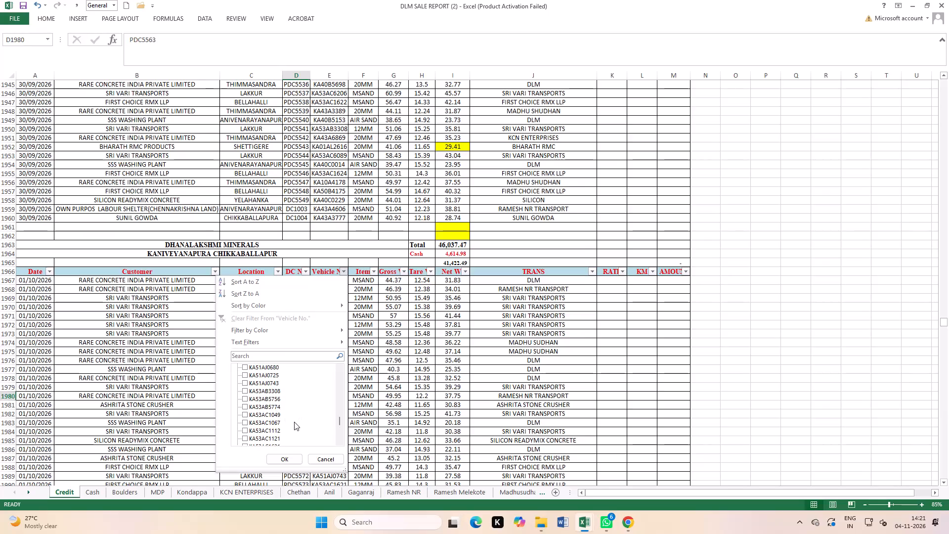
scroll(294, 422, "up", 2)
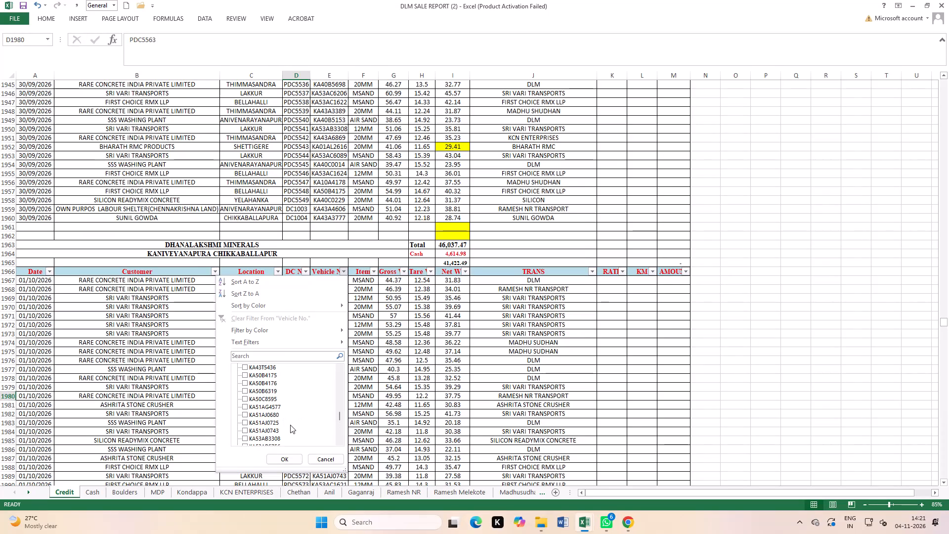
scroll(290, 425, "up", 5)
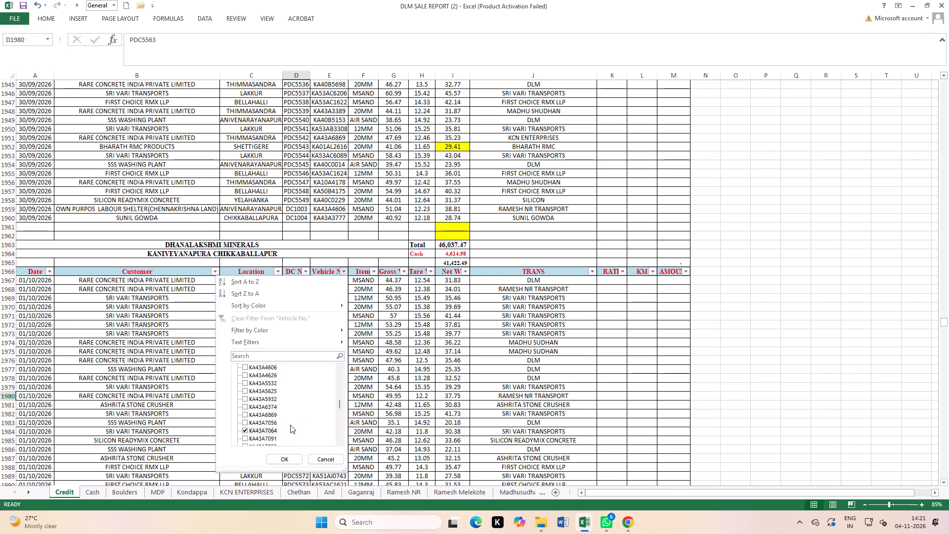
scroll(290, 425, "up", 1)
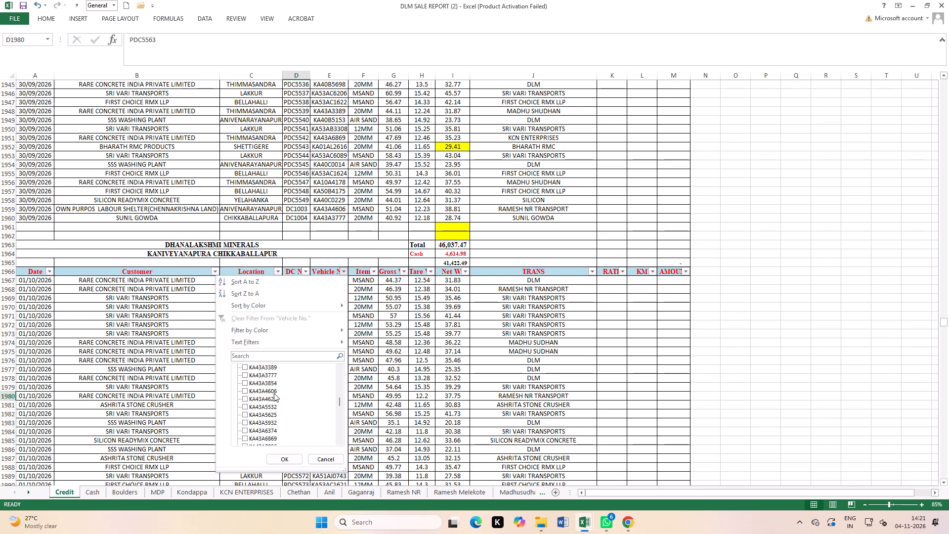
left_click(274, 393)
left_click(286, 460)
scroll(484, 497, "down", 6)
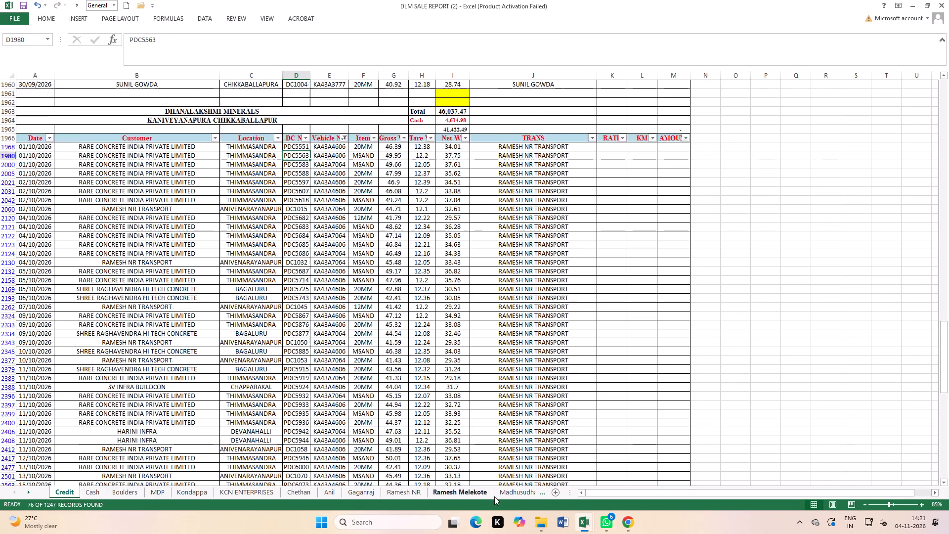
scroll(545, 413, "down", 20)
scroll(545, 413, "down", 14)
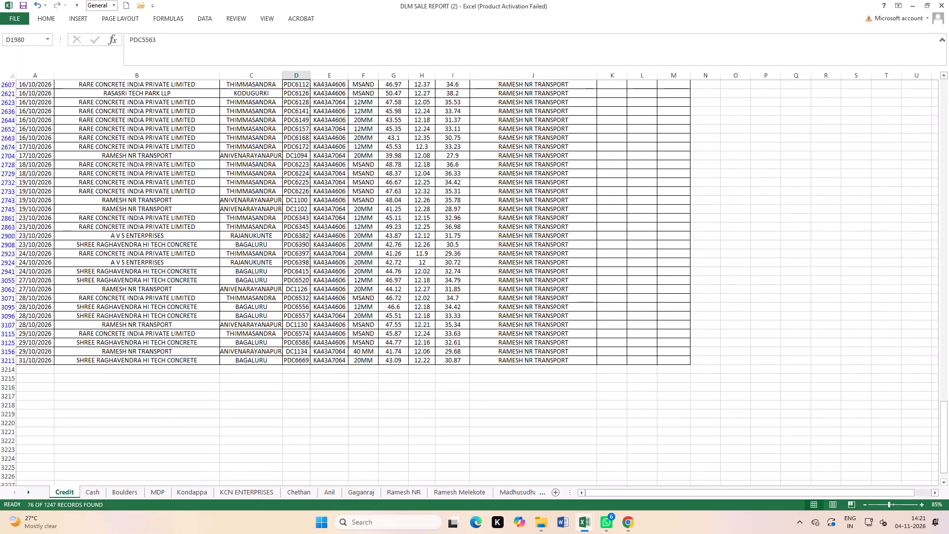
scroll(482, 385, "up", 20)
scroll(482, 385, "up", 10)
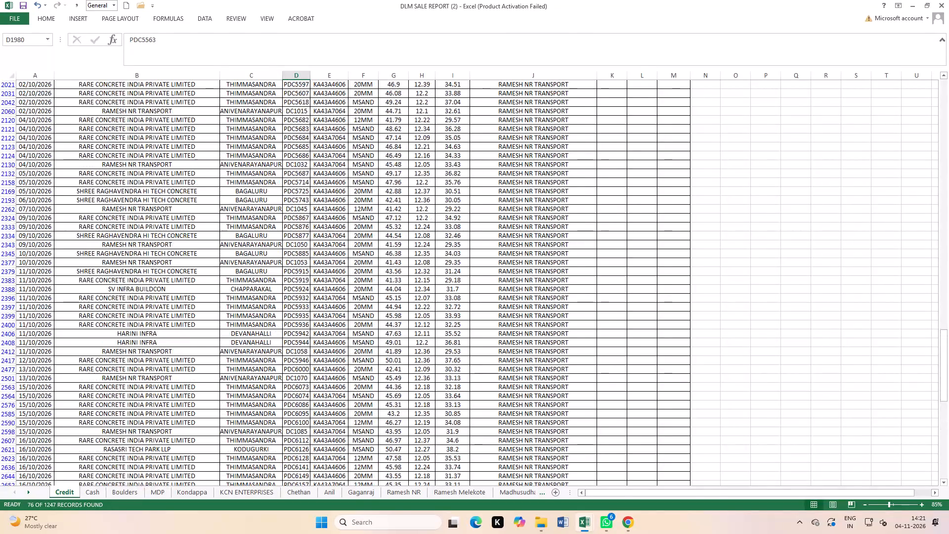
scroll(464, 378, "up", 14)
scroll(455, 377, "down", 4)
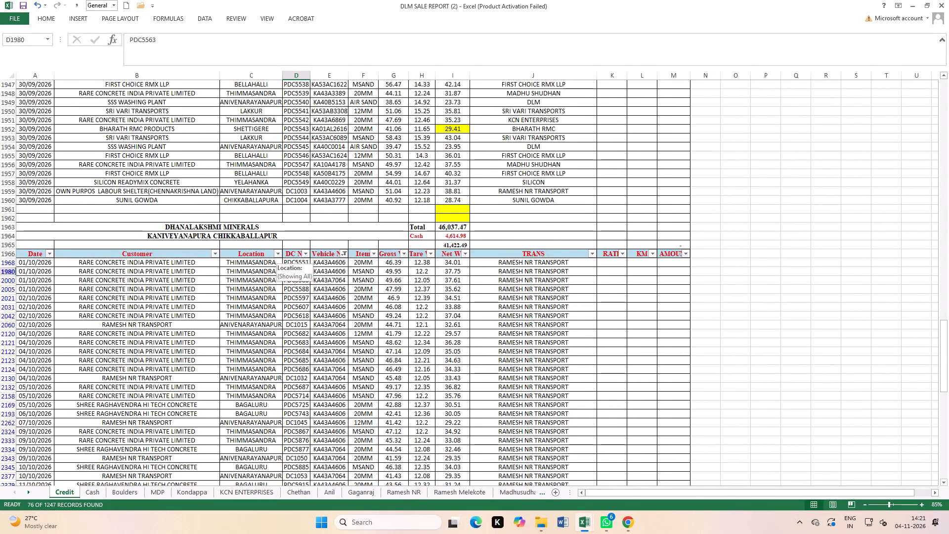
left_click(342, 253)
scroll(260, 380, "down", 9)
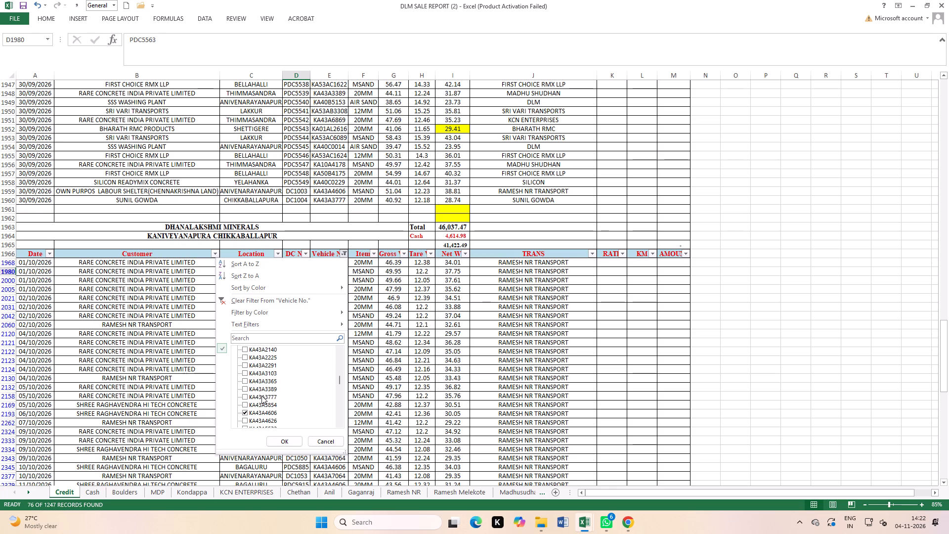
left_click(261, 412)
scroll(270, 423, "down", 4)
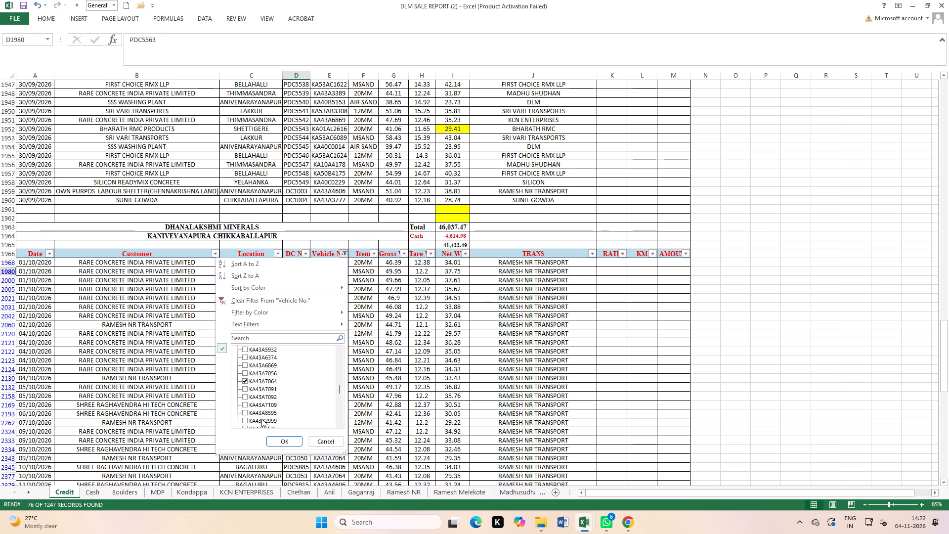
left_click(261, 382)
scroll(260, 407, "down", 6)
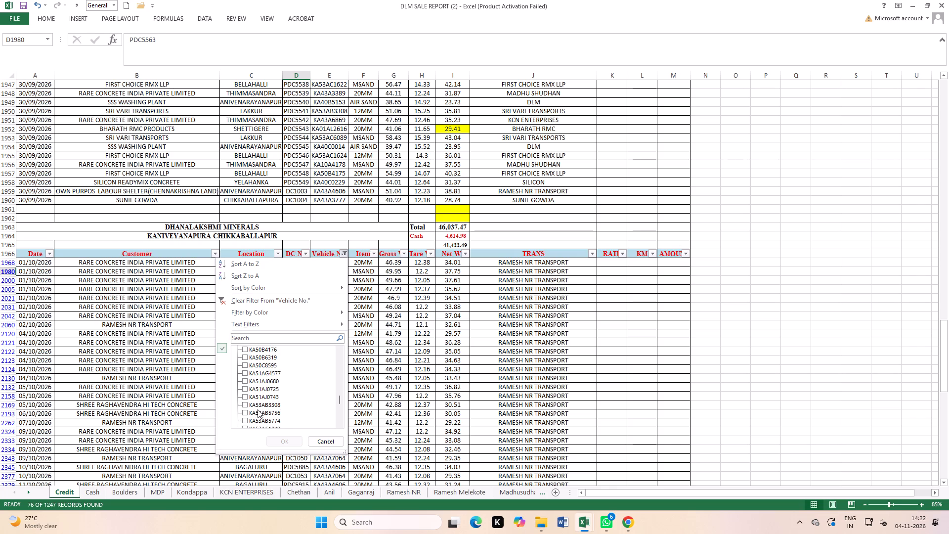
scroll(259, 409, "down", 11)
scroll(282, 389, "up", 5)
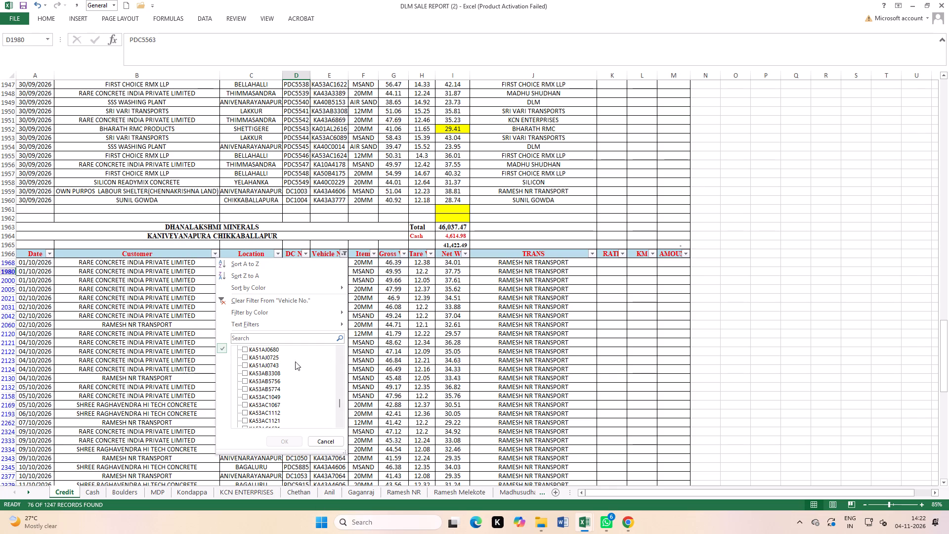
scroll(285, 407, "up", 12)
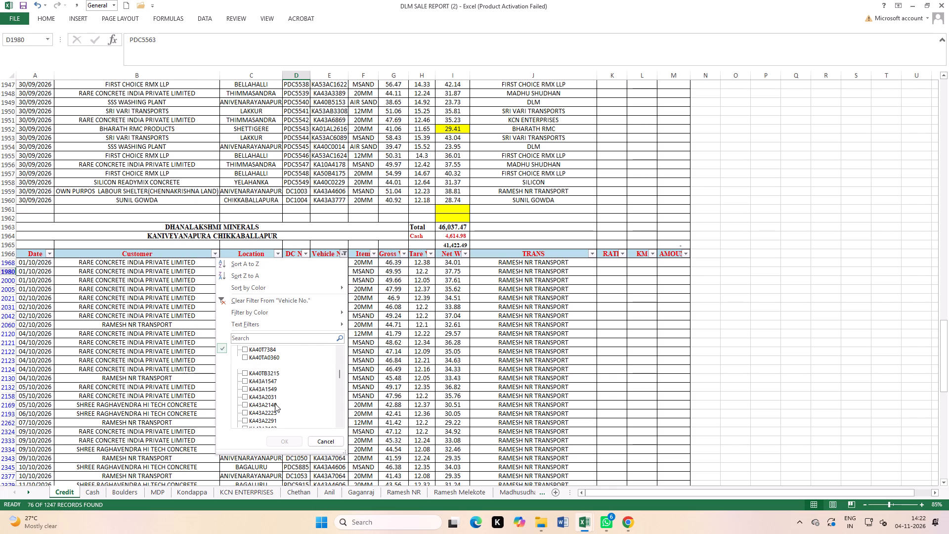
scroll(275, 403, "down", 3)
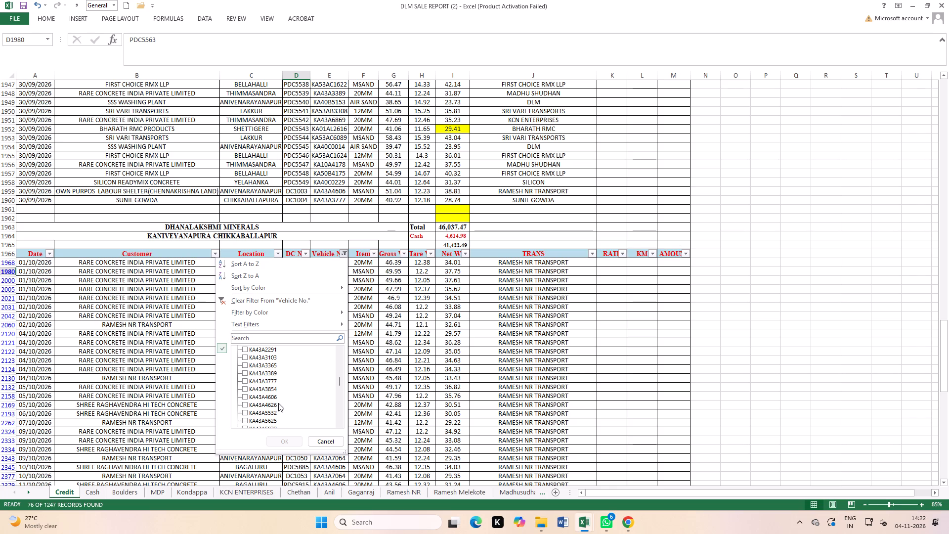
scroll(278, 403, "down", 1)
left_click(274, 412)
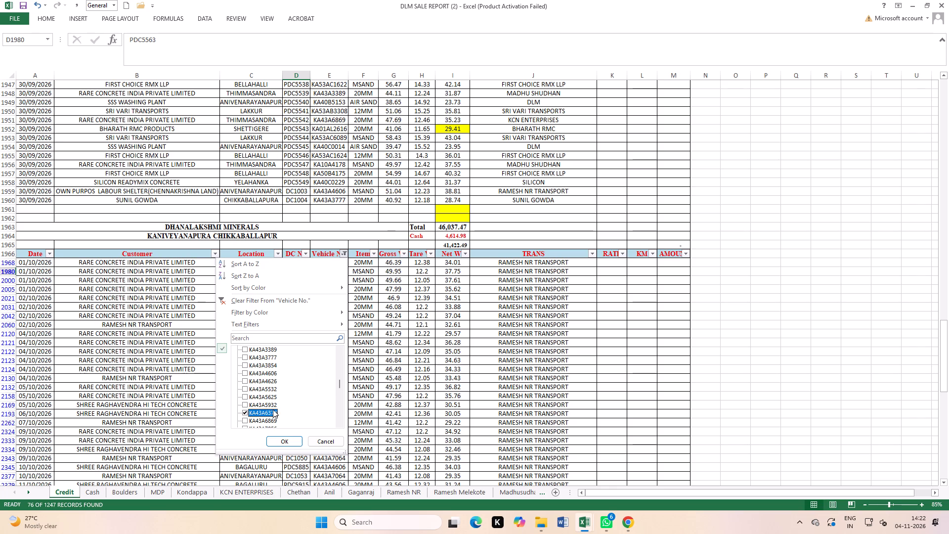
left_click(270, 403)
left_click(271, 420)
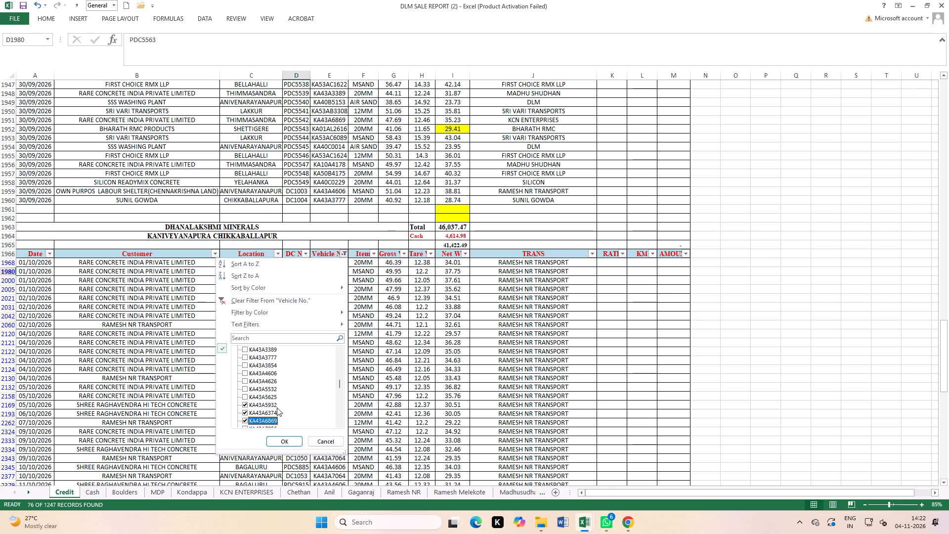
scroll(280, 405, "down", 1)
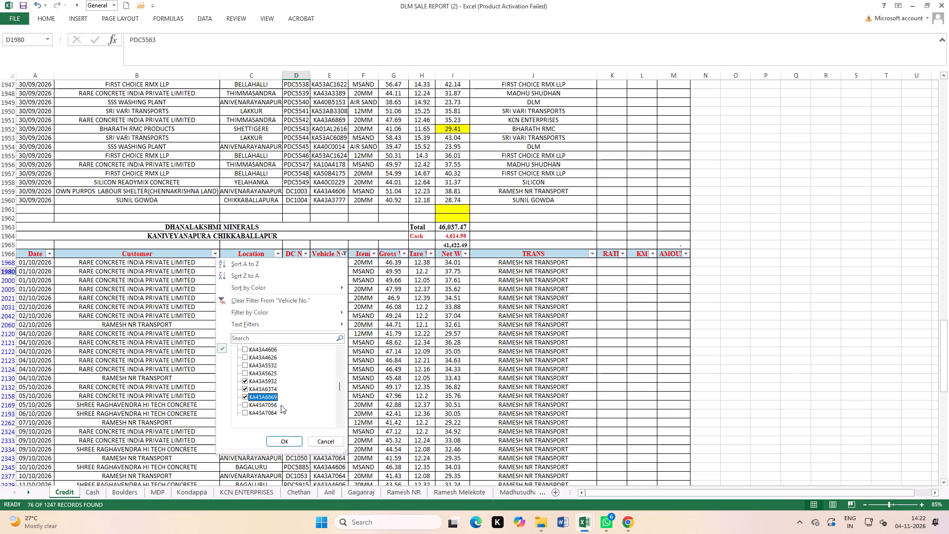
scroll(281, 405, "down", 6)
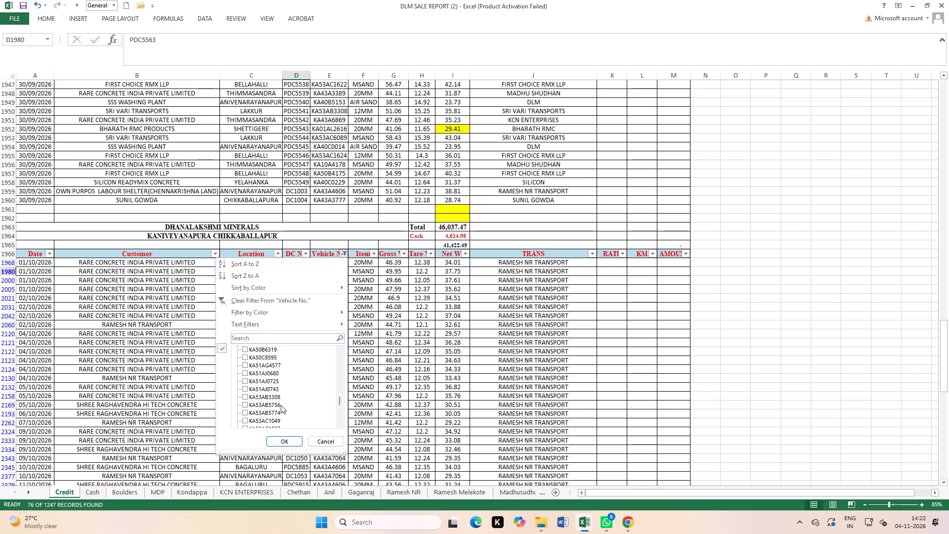
scroll(281, 405, "down", 5)
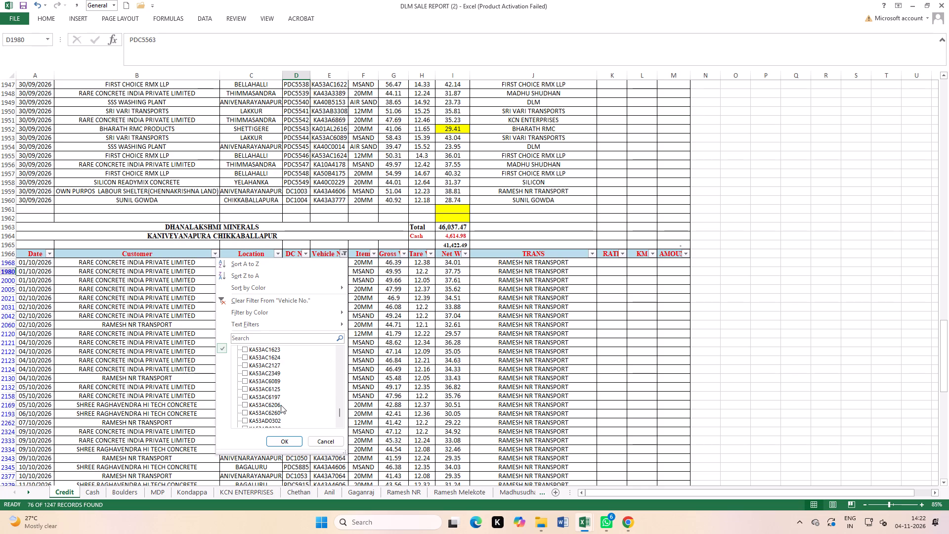
scroll(281, 405, "down", 2)
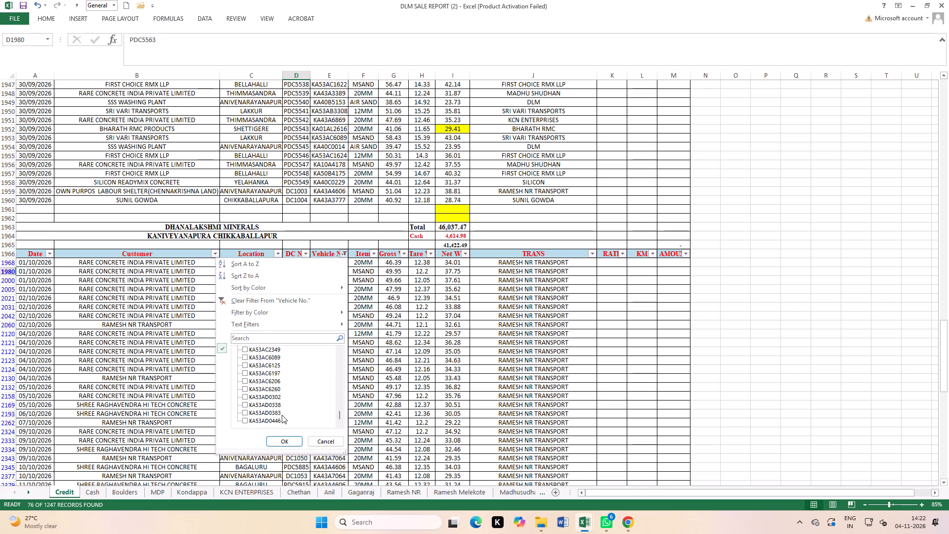
scroll(282, 415, "up", 1)
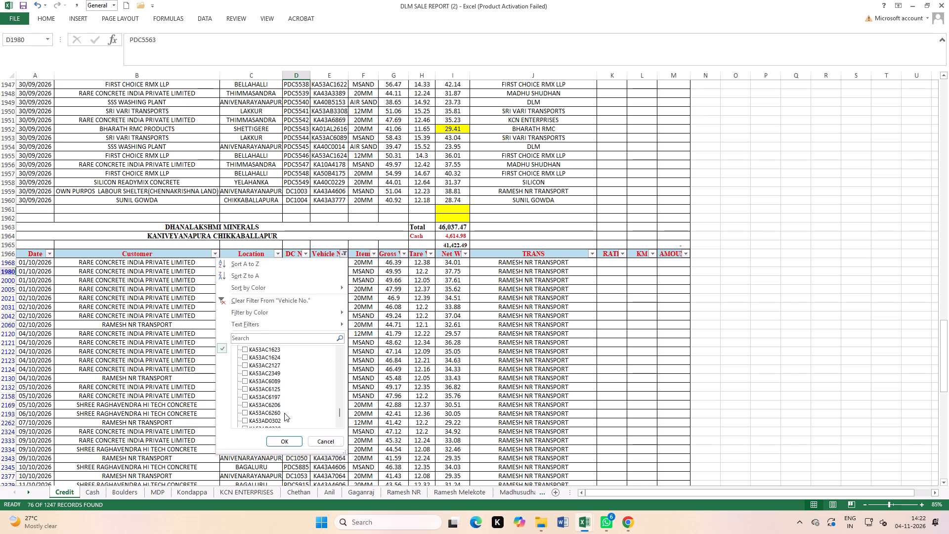
scroll(284, 413, "up", 2)
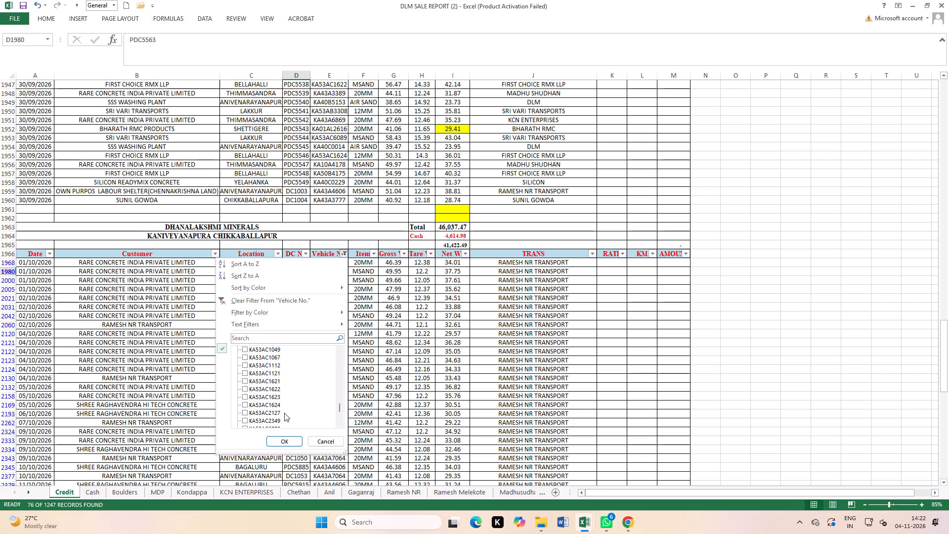
scroll(284, 413, "up", 3)
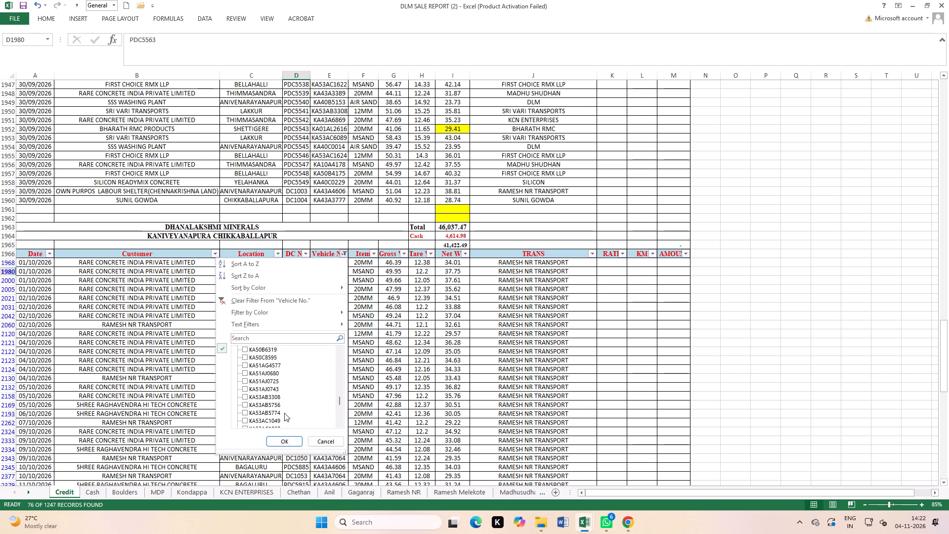
scroll(284, 413, "up", 1)
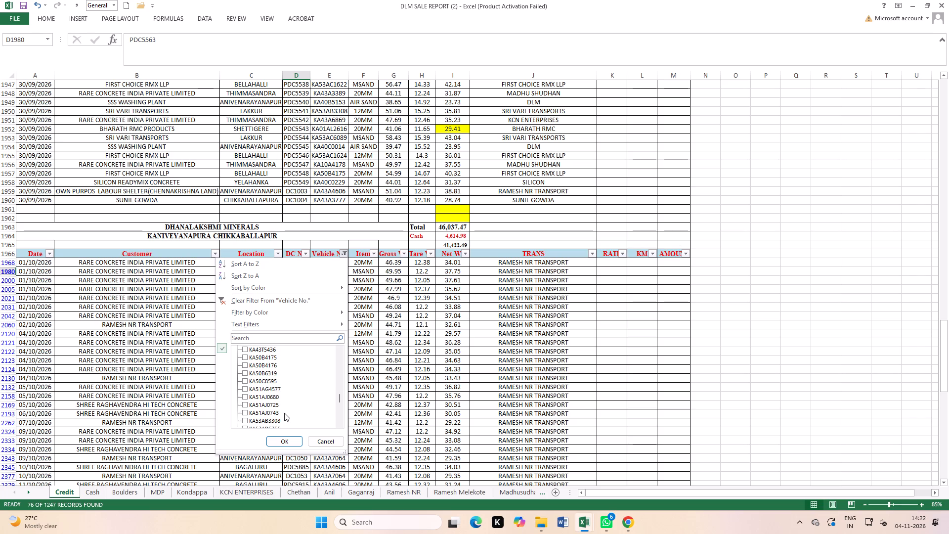
scroll(284, 413, "up", 1)
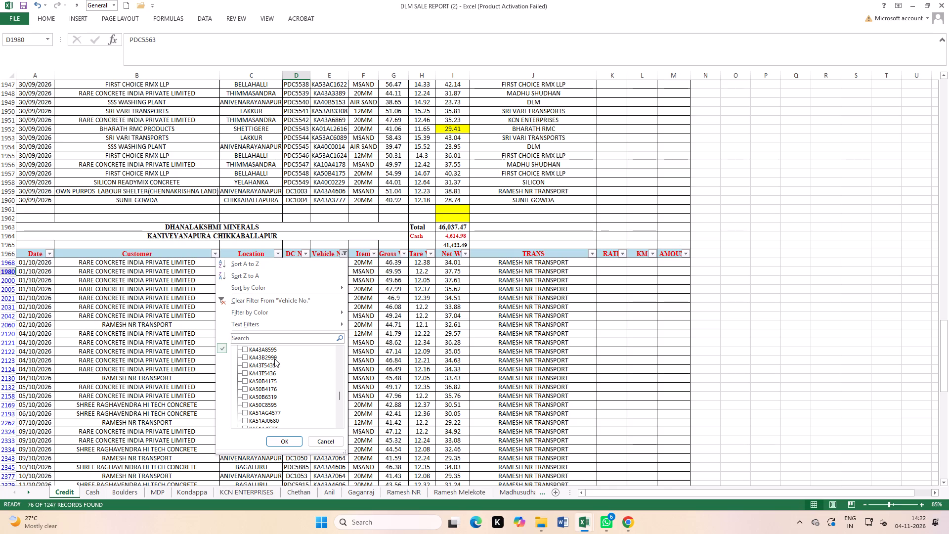
left_click(274, 358)
left_click(288, 438)
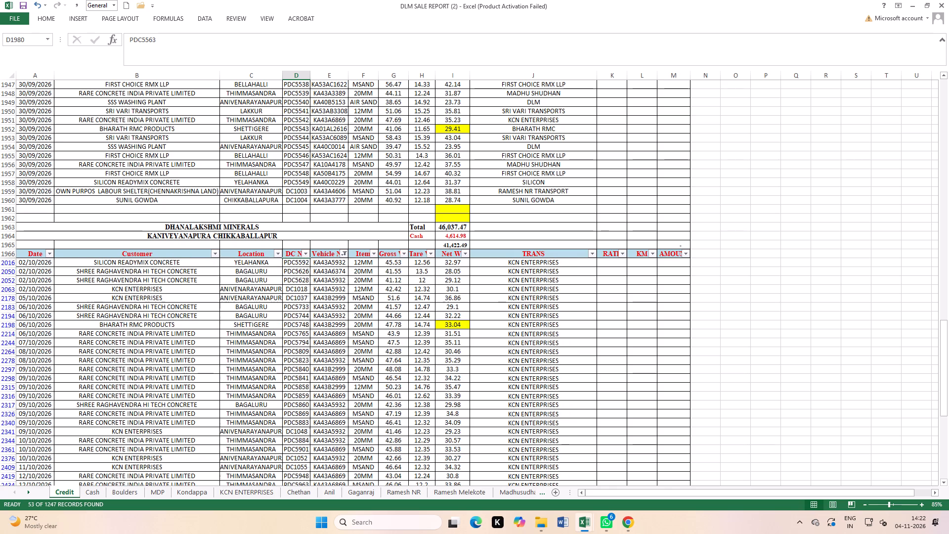
scroll(508, 455, "down", 6)
scroll(523, 450, "down", 15)
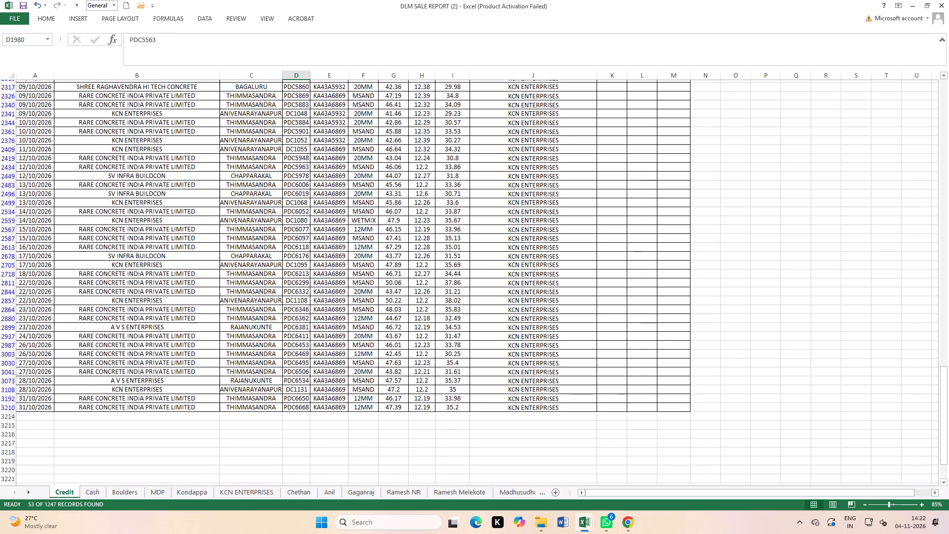
scroll(439, 425, "up", 4)
scroll(439, 425, "up", 17)
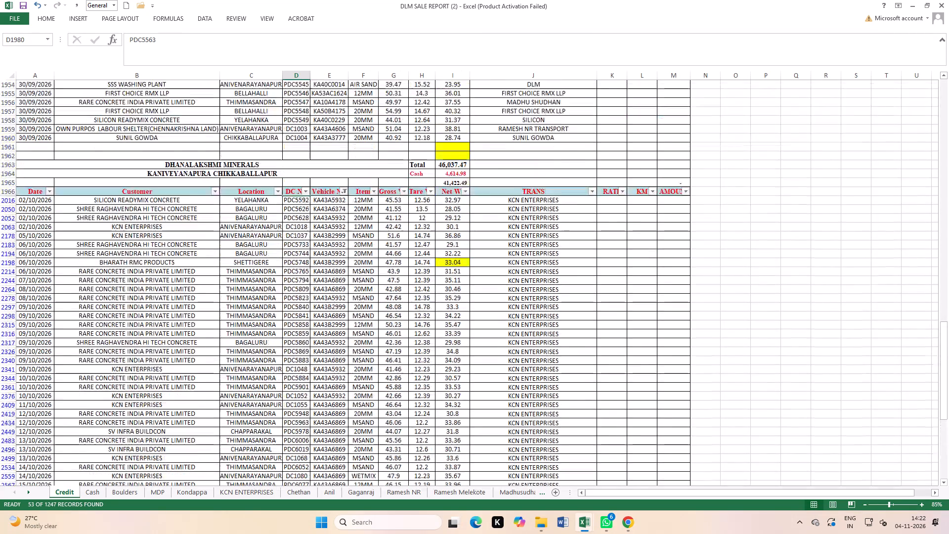
scroll(445, 417, "down", 3)
left_click(345, 169)
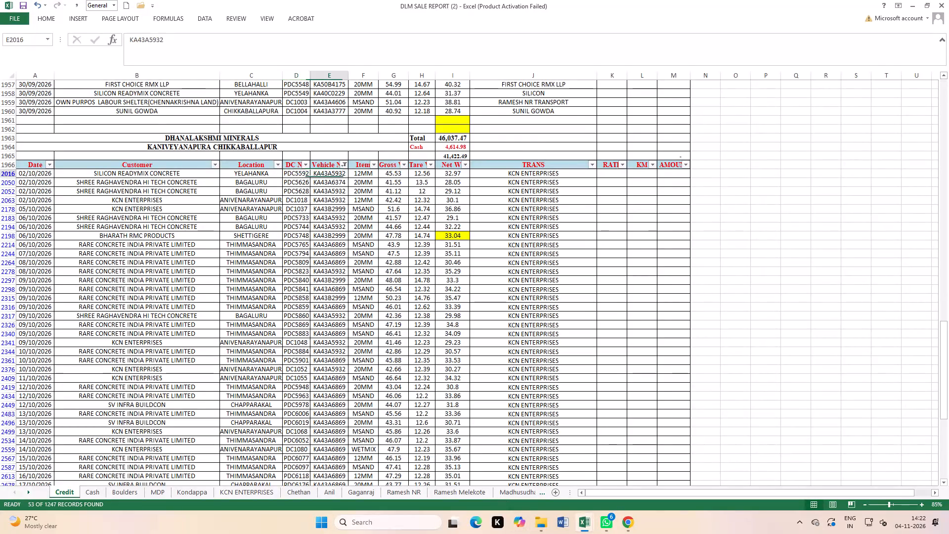
left_click(345, 164)
left_click(272, 259)
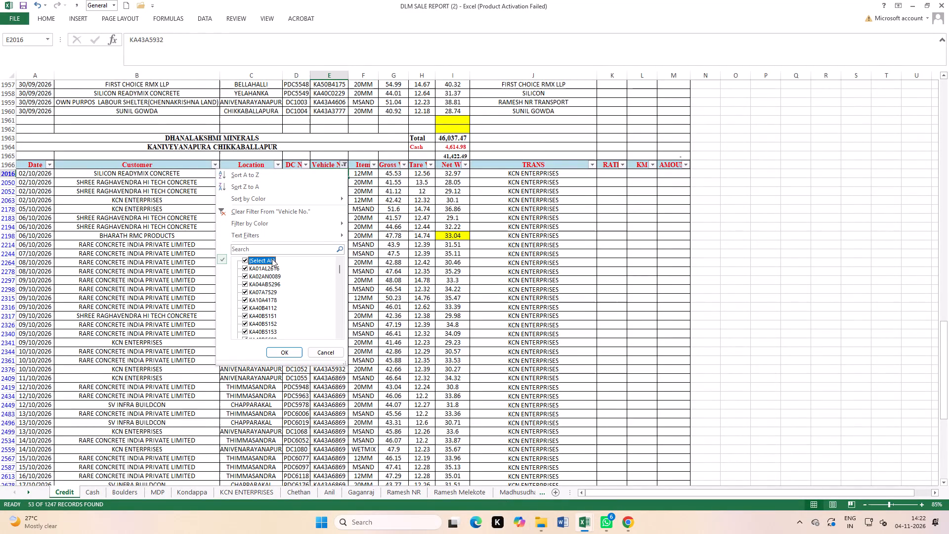
left_click(277, 251)
type("4626")
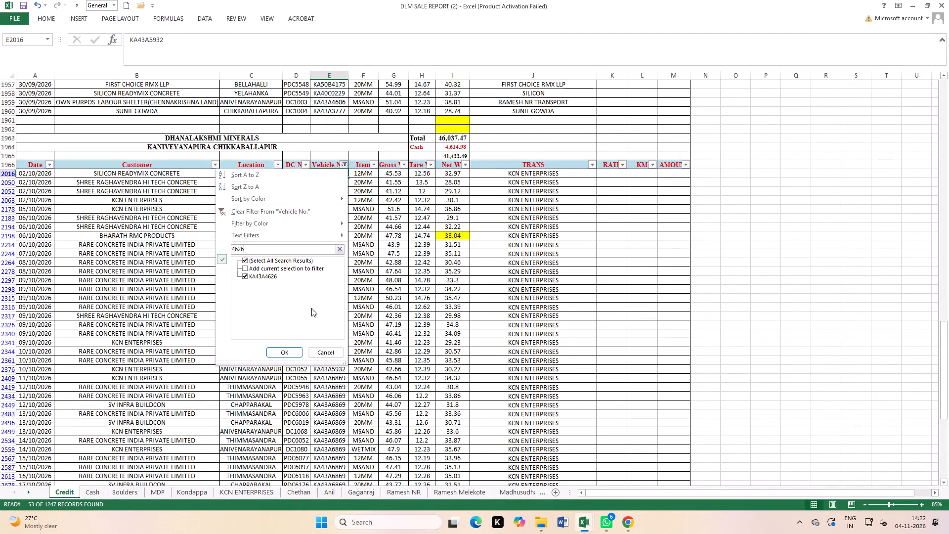
left_click(287, 348)
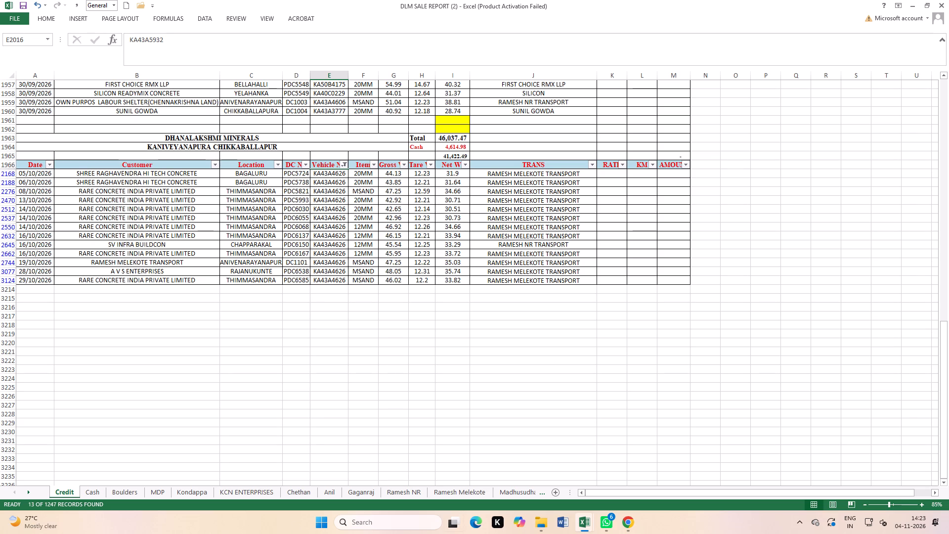
Fill RAMESH MELEKOTE TRANSPORT down the TRANS column from the PDC6137 row to the last filtered row.
left_click_drag(542, 233, 543, 246)
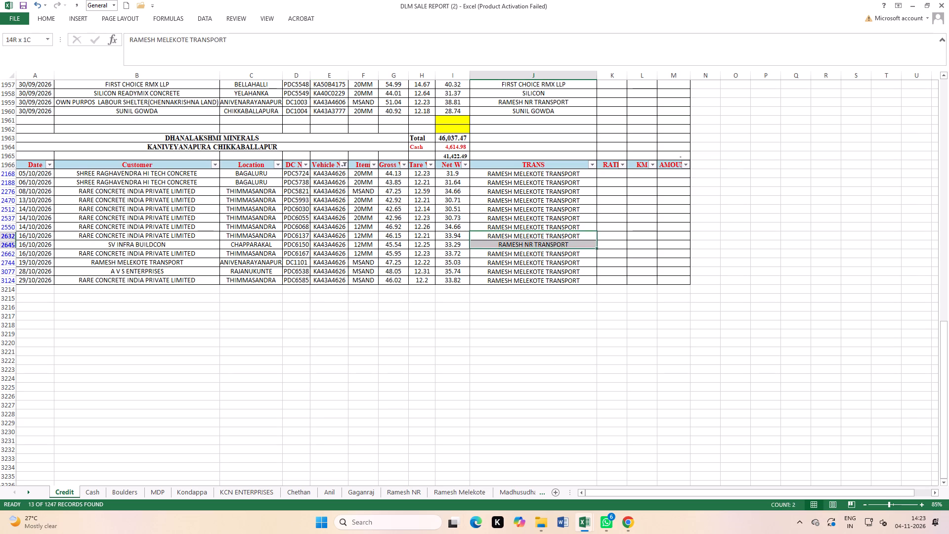
left_click_drag(543, 246, 546, 276)
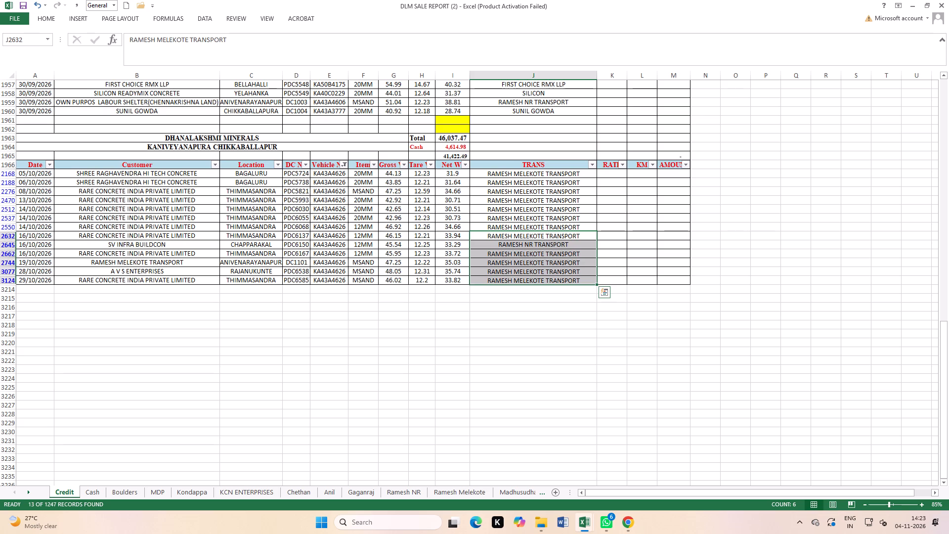
key("ctrl+d")
left_click(516, 379)
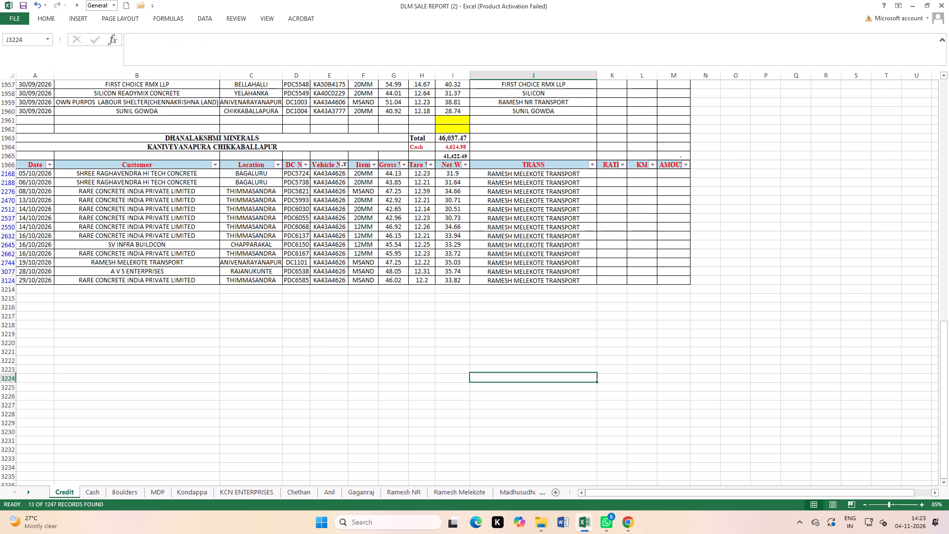
Save the workbook.
double_click(21, 4)
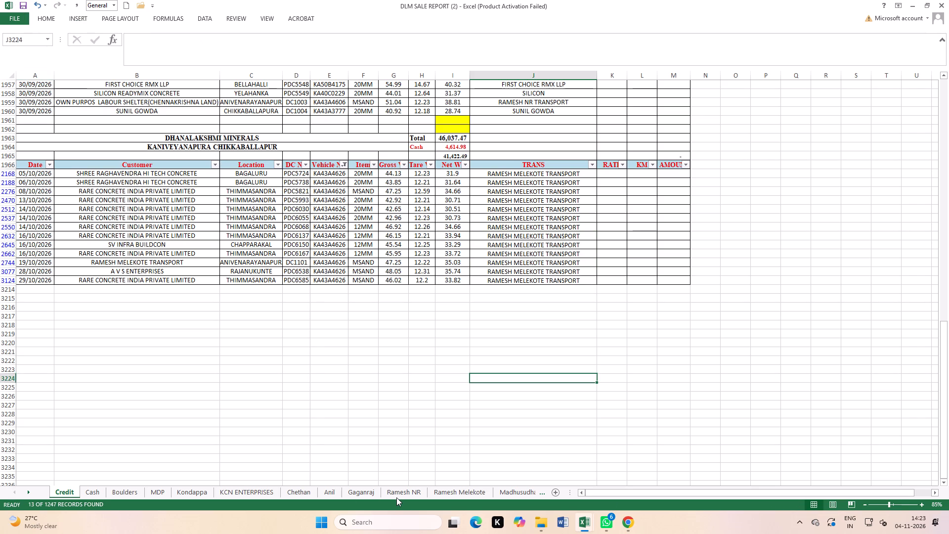
left_click_drag(458, 172, 456, 195)
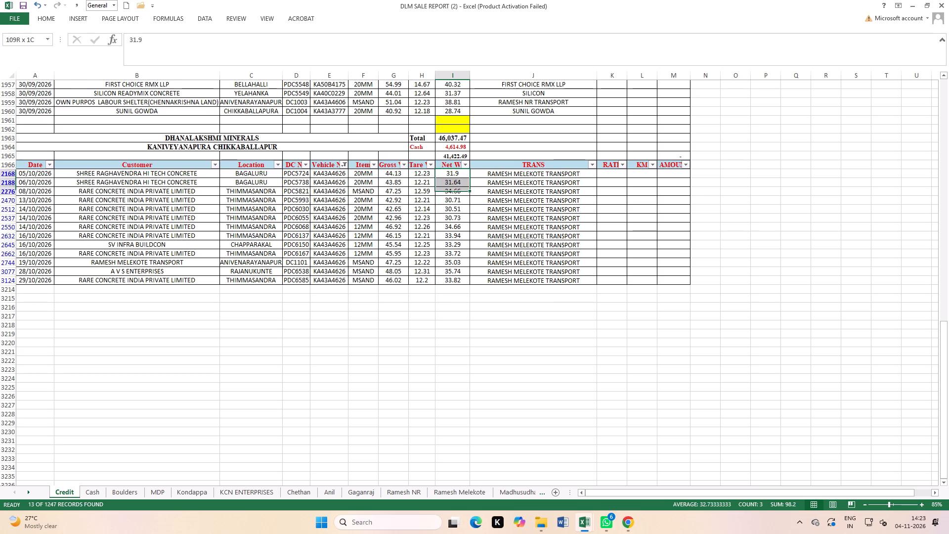
left_click_drag(456, 195, 454, 278)
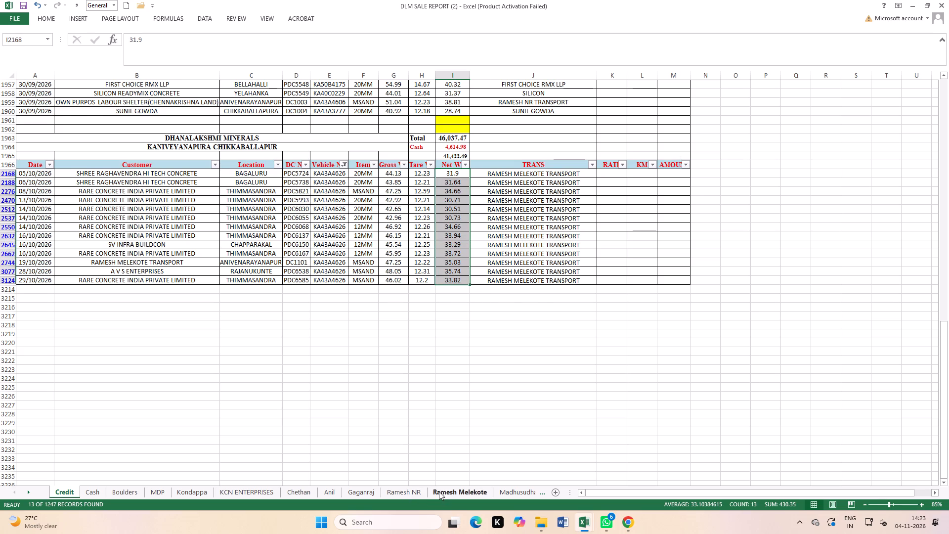
left_click(444, 492)
left_click_drag(509, 295, 510, 341)
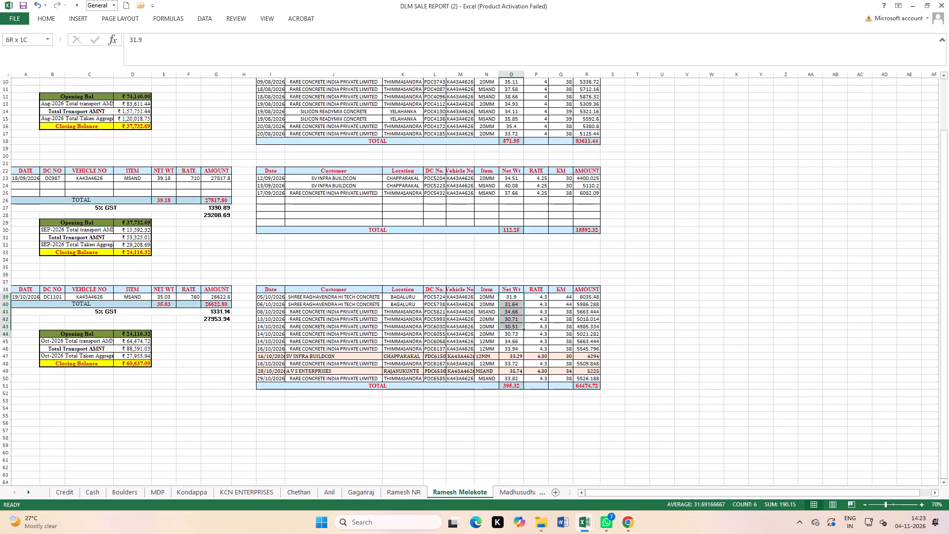
left_click_drag(510, 341, 518, 382)
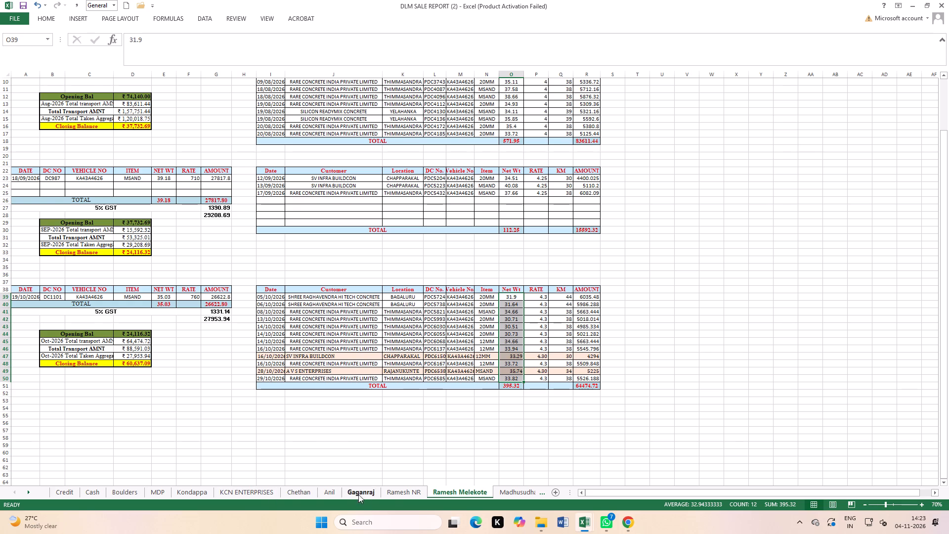
left_click(396, 492)
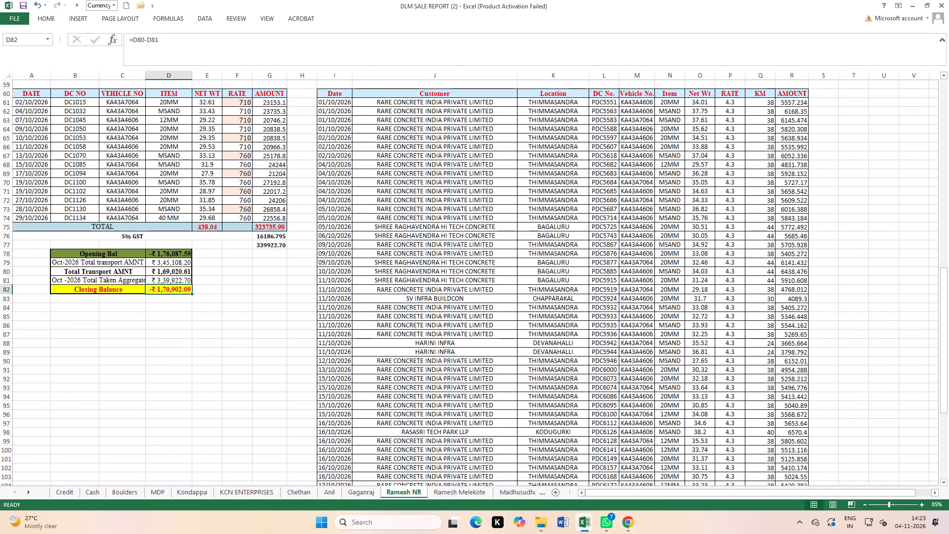
left_click_drag(336, 93, 789, 91)
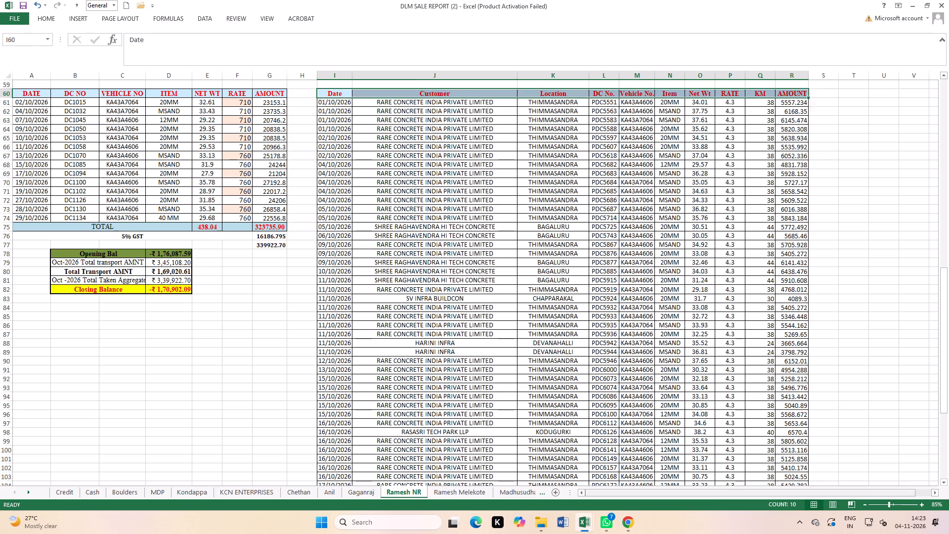
left_click(216, 15)
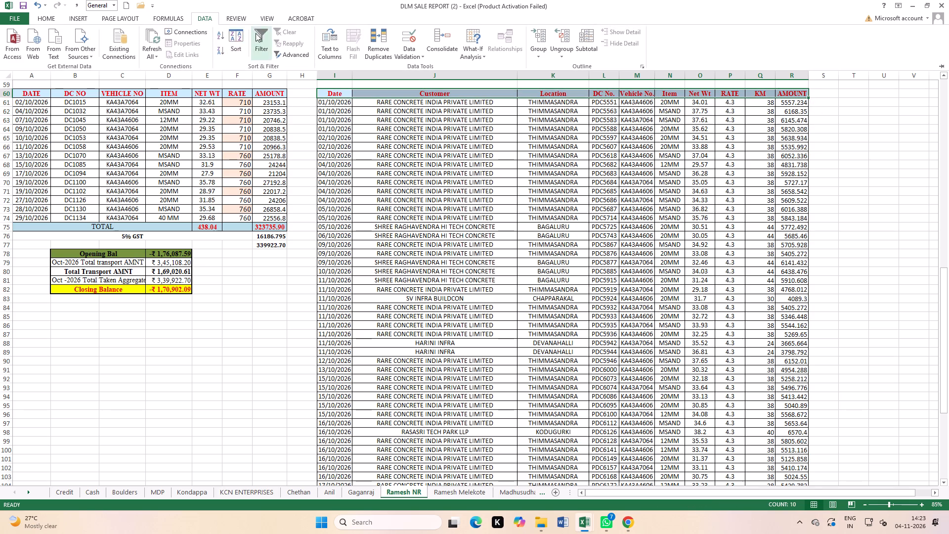
left_click(256, 33)
left_click(615, 289)
left_click(650, 93)
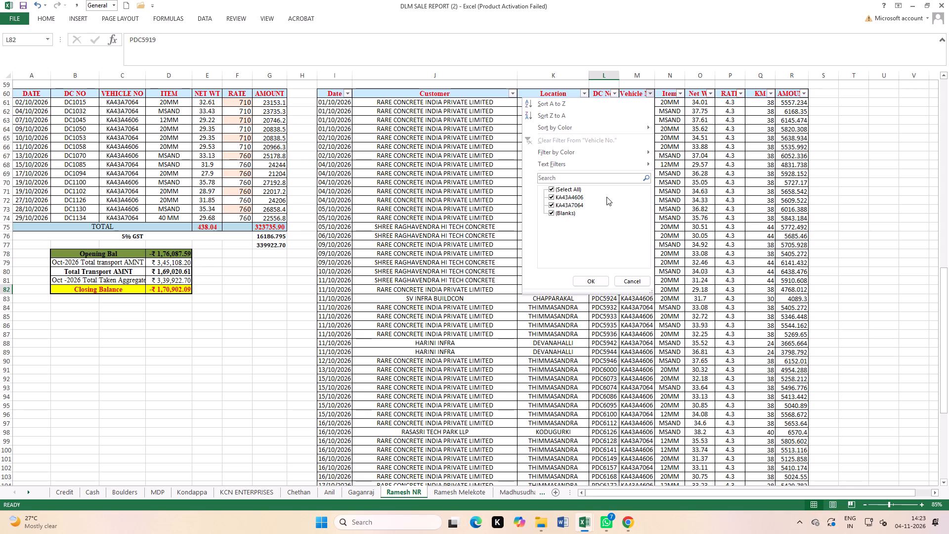
left_click(601, 284)
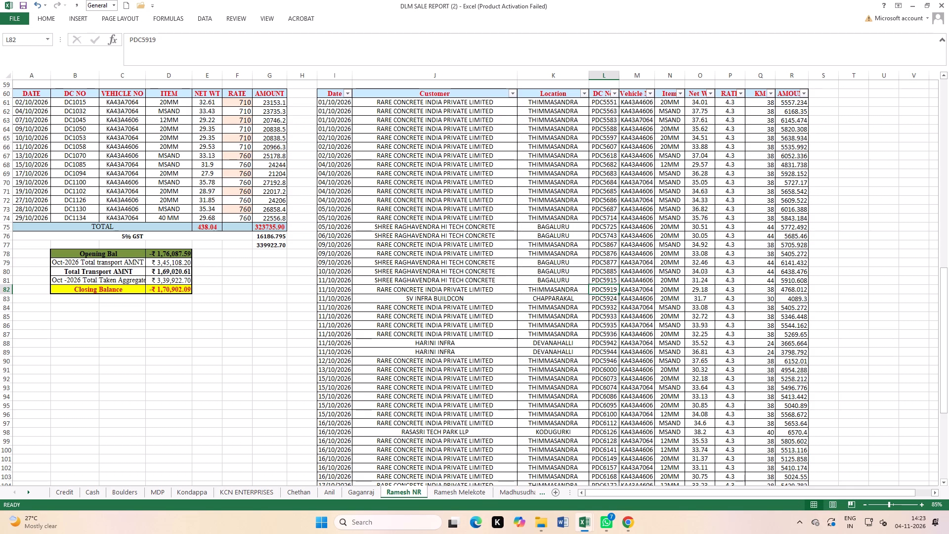
left_click(463, 494)
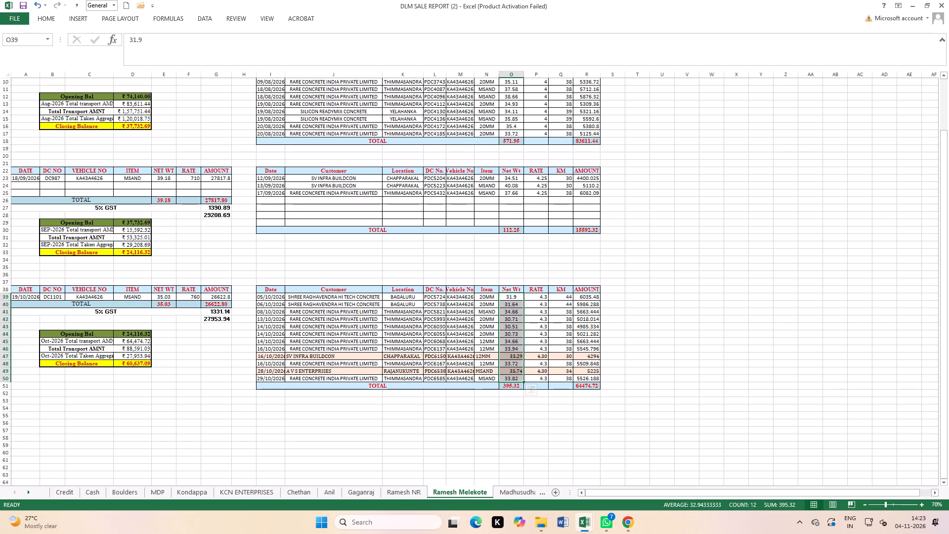
left_click(65, 489)
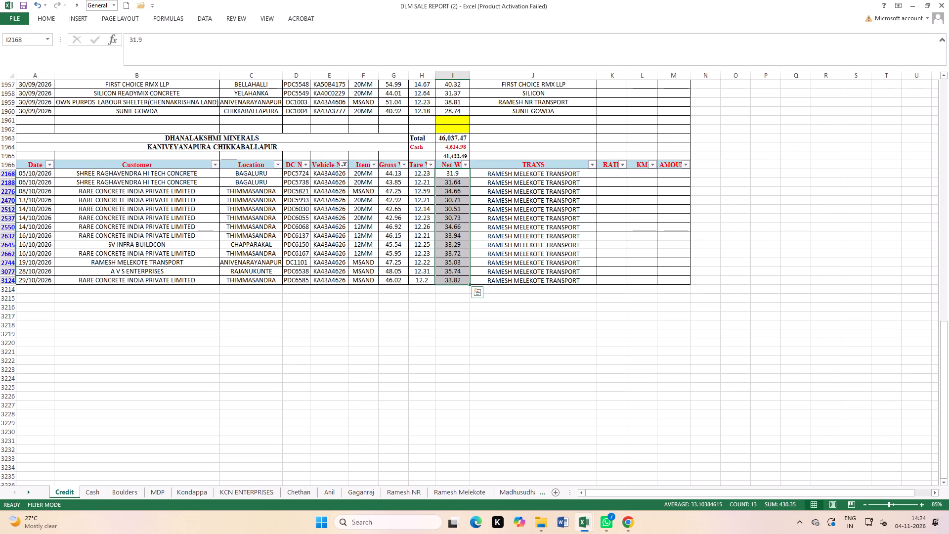
left_click(473, 490)
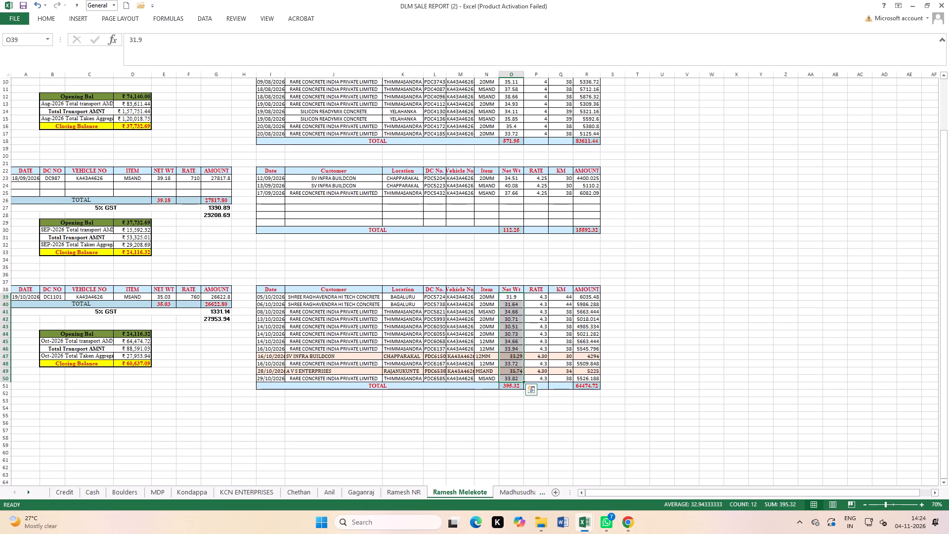
left_click_drag(343, 297, 351, 376)
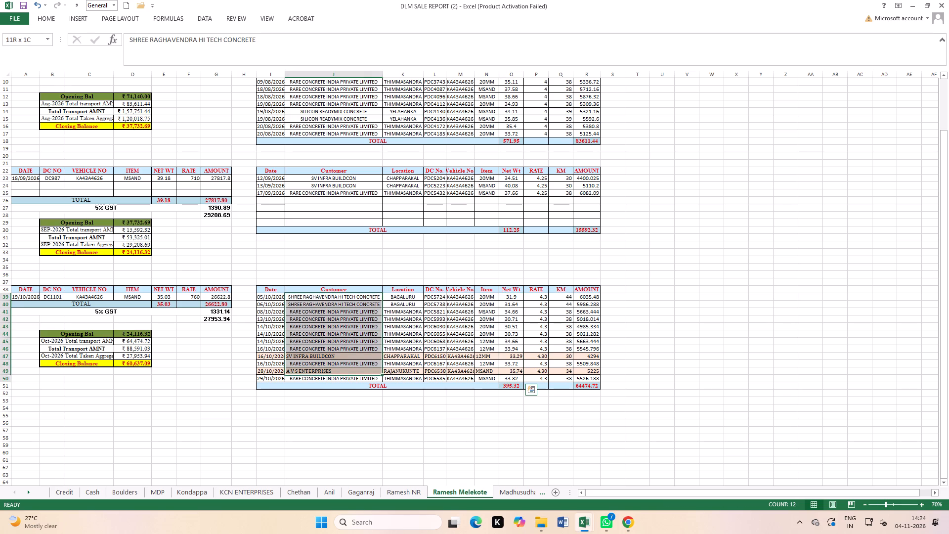
left_click_drag(351, 376, 351, 377)
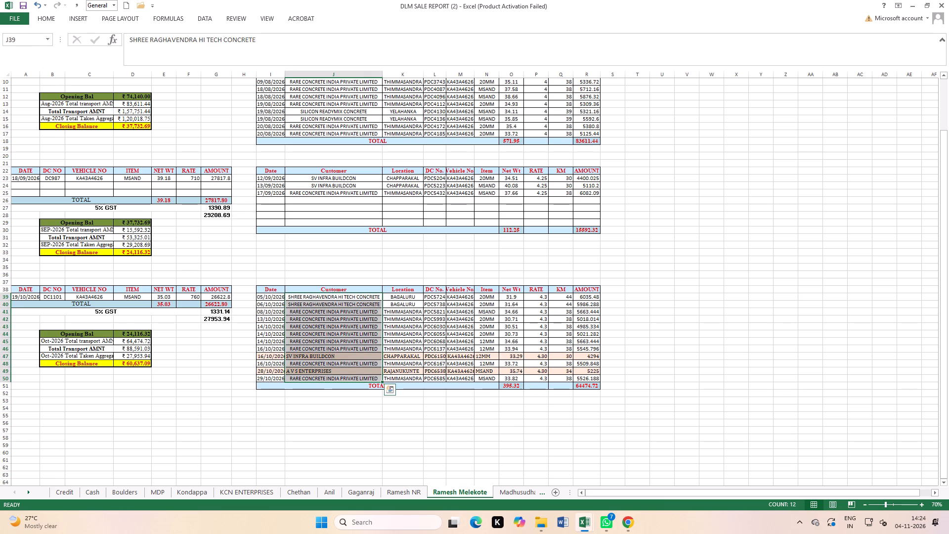
left_click(66, 492)
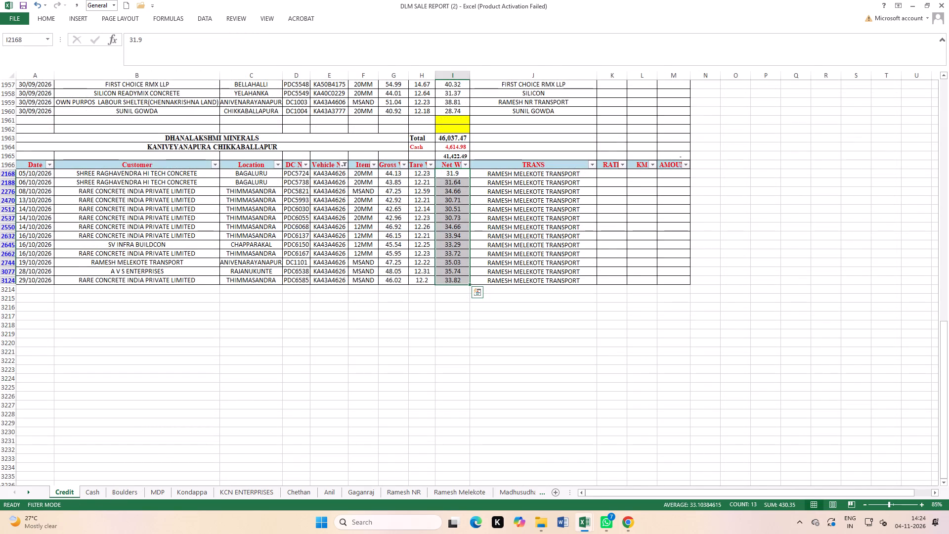
left_click(530, 400)
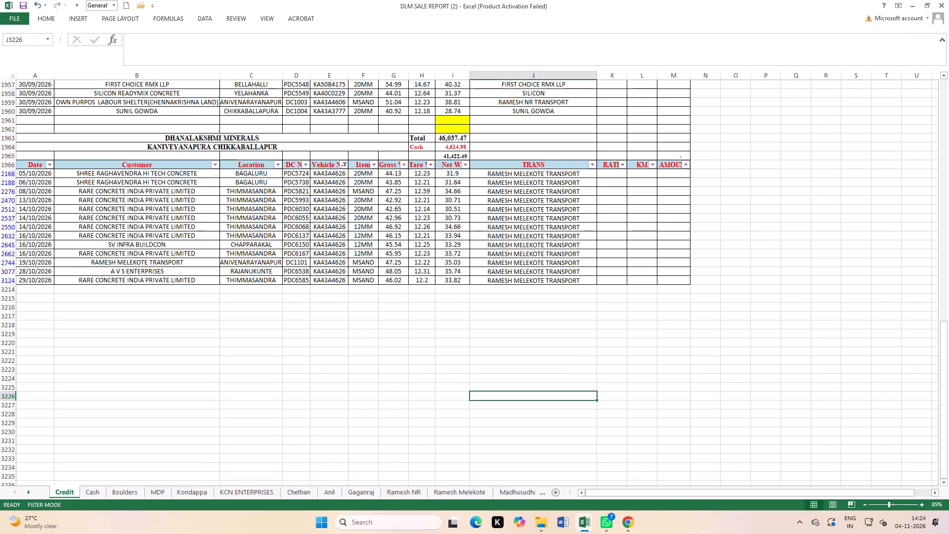
left_click_drag(34, 174, 444, 282)
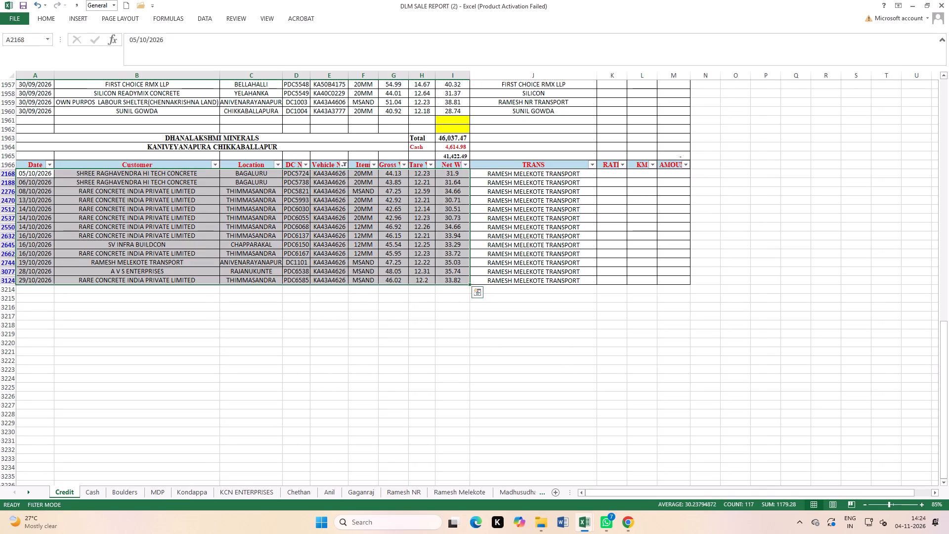
left_click(253, 391)
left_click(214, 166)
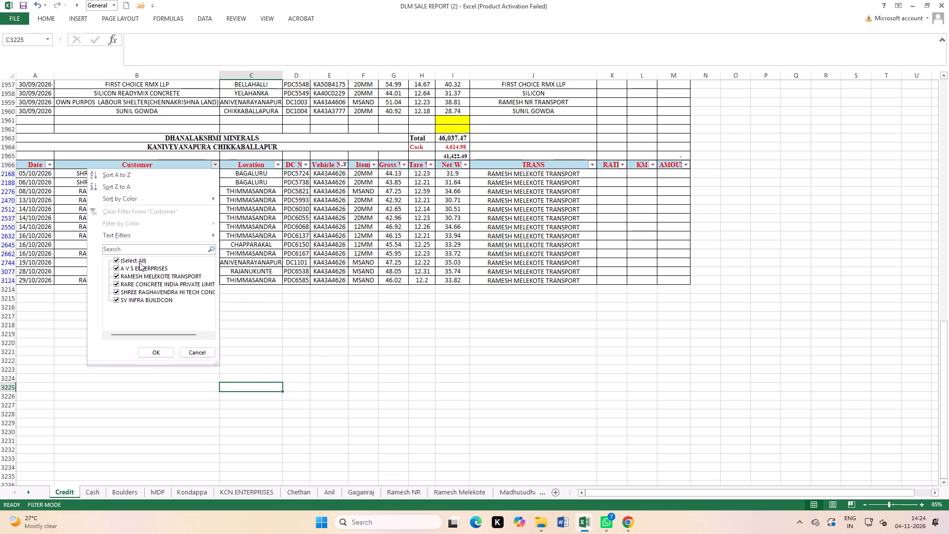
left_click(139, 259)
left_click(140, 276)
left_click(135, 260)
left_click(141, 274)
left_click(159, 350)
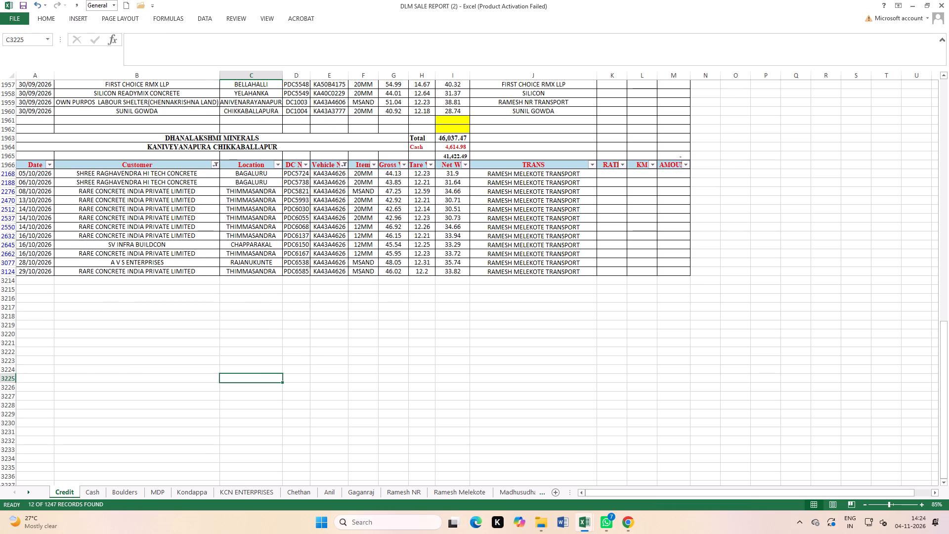
left_click(404, 349)
left_click_drag(501, 174, 496, 268)
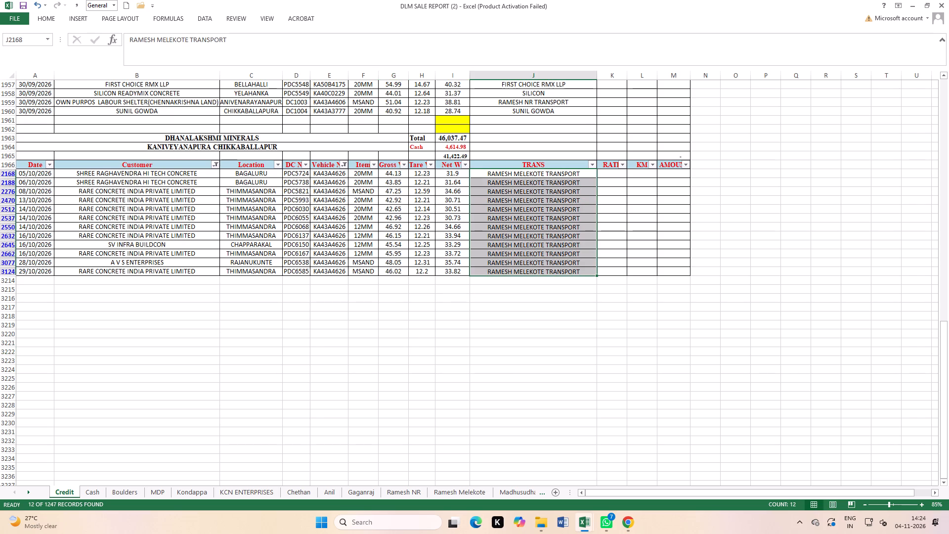
left_click(474, 489)
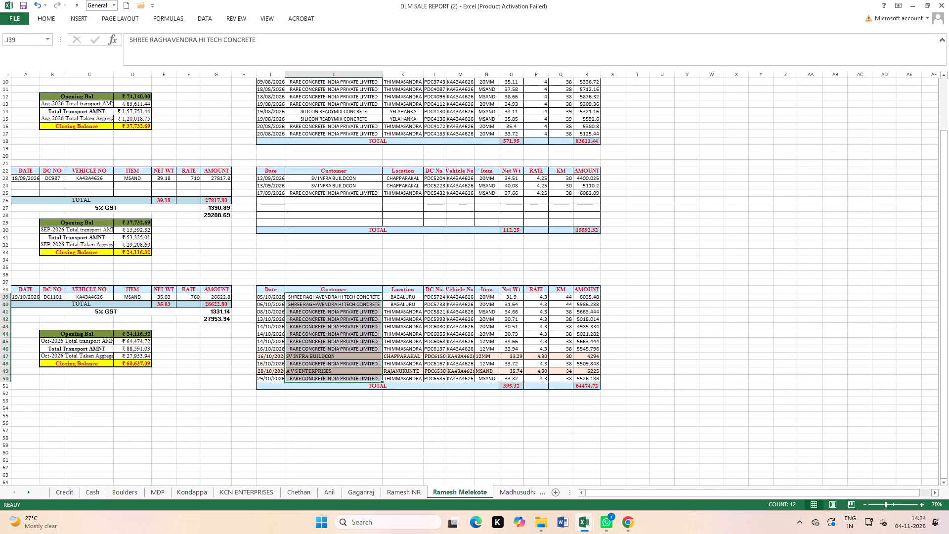
left_click(70, 496)
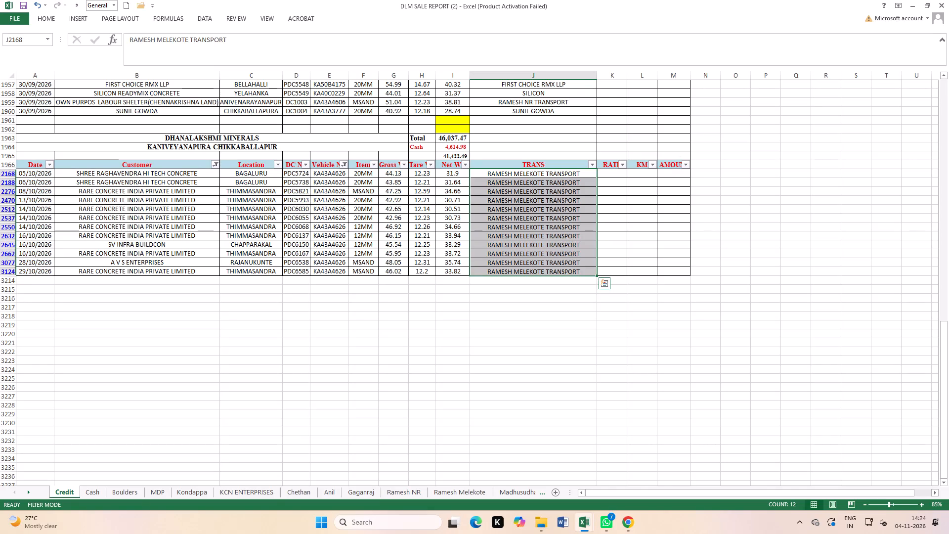
left_click(471, 246)
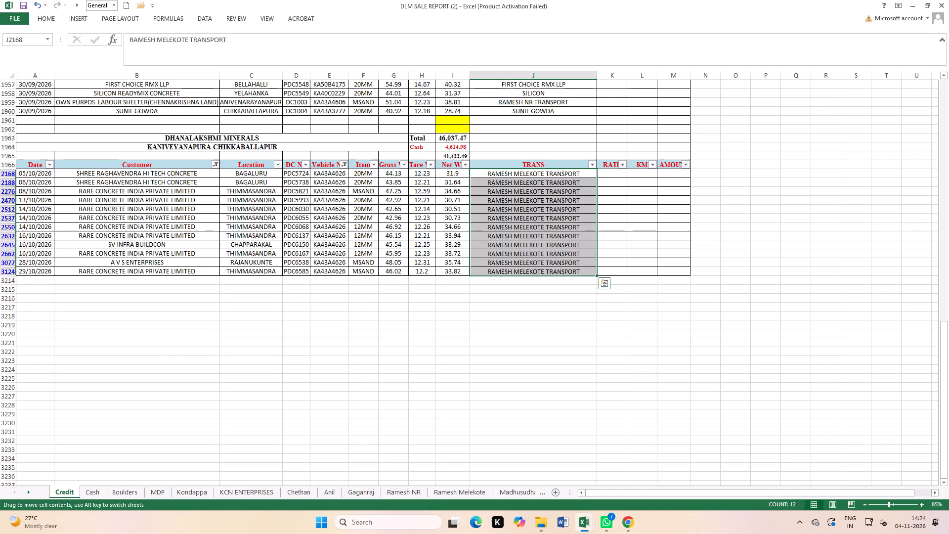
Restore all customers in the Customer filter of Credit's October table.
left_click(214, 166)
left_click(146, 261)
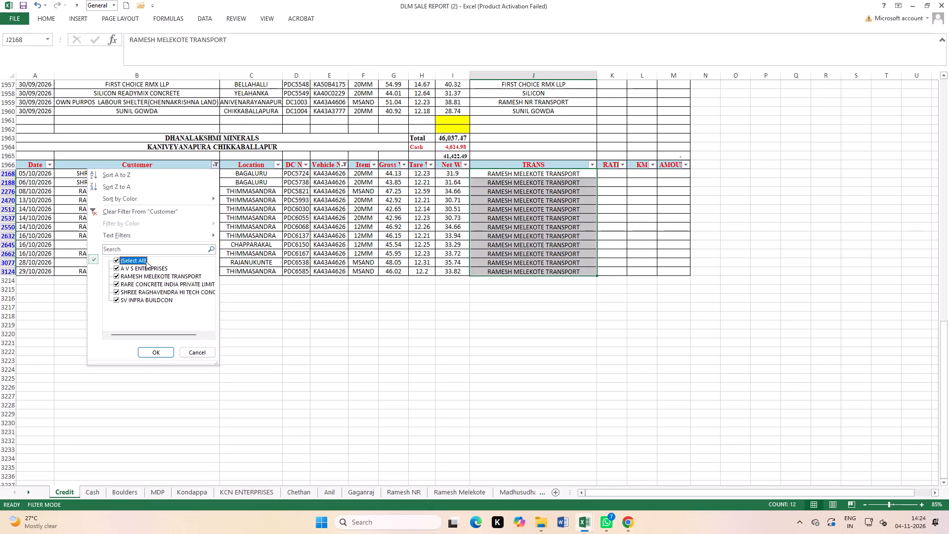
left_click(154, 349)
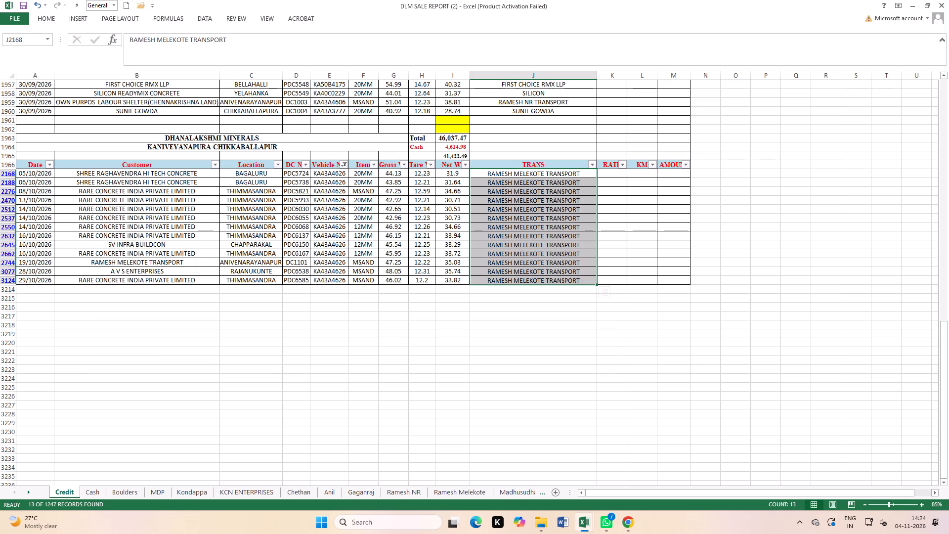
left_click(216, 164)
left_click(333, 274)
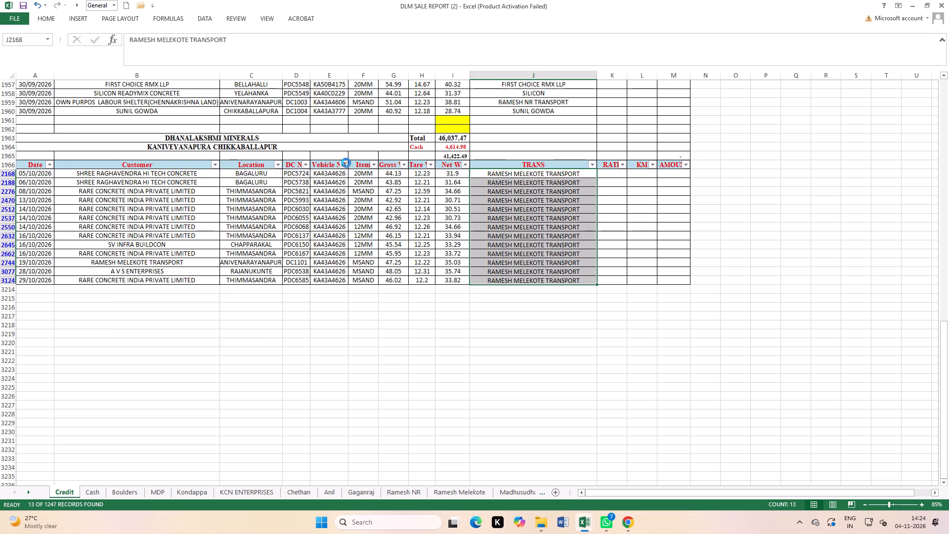
left_click(346, 163)
left_click(265, 263)
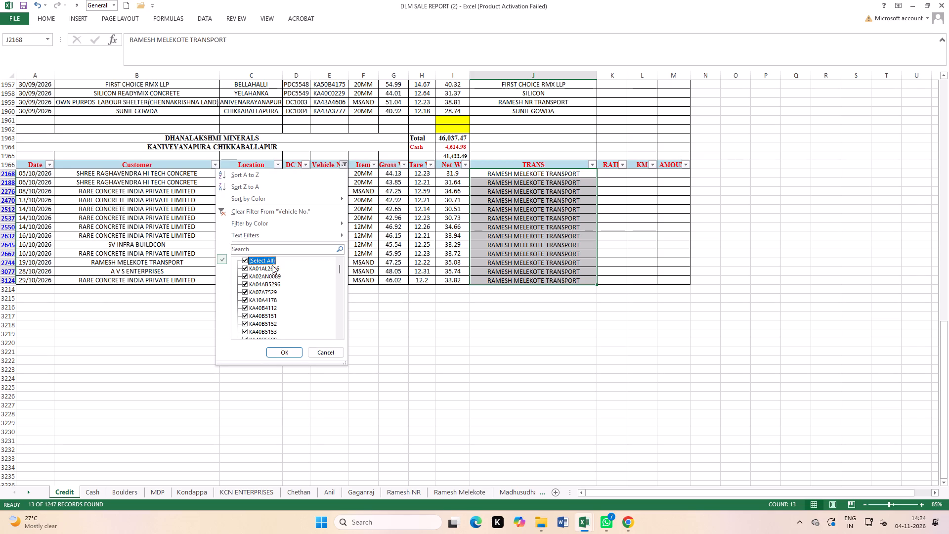
left_click(269, 260)
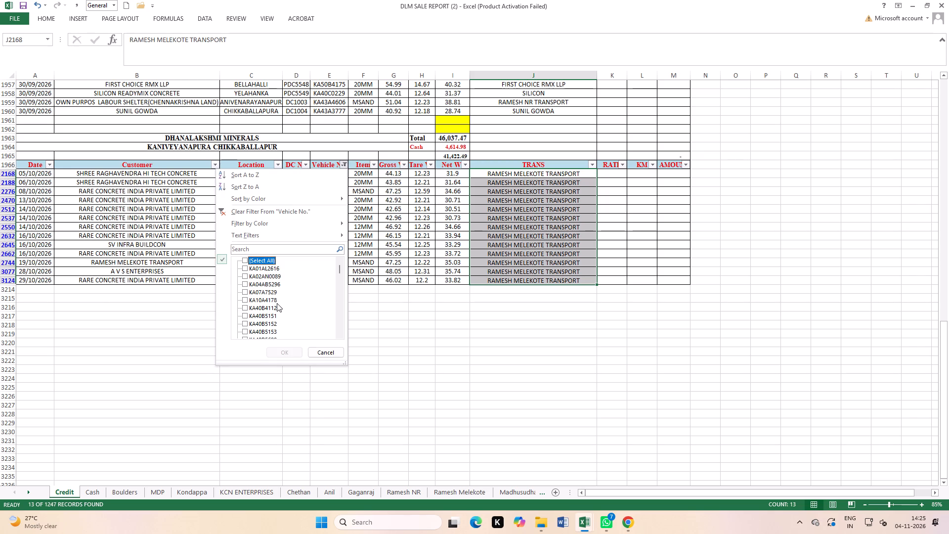
left_click(275, 301)
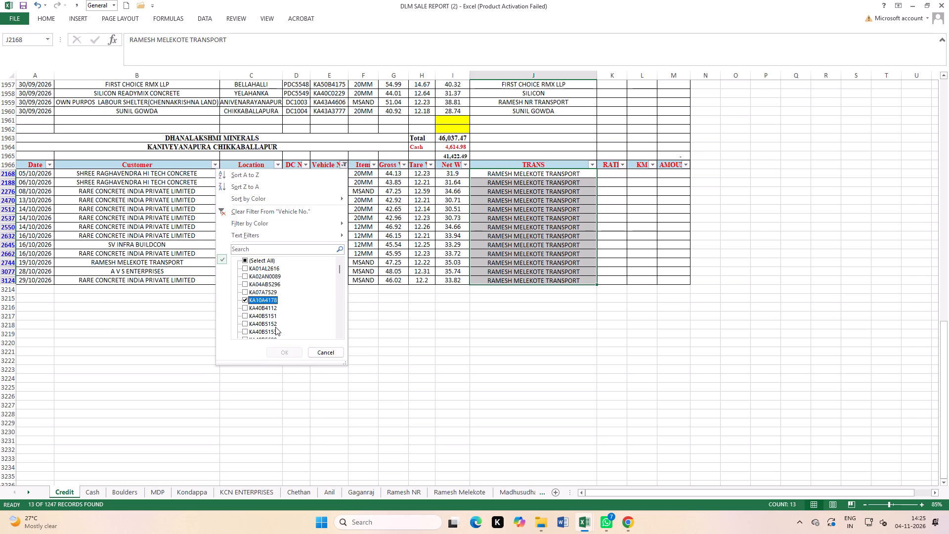
scroll(275, 327, "down", 2)
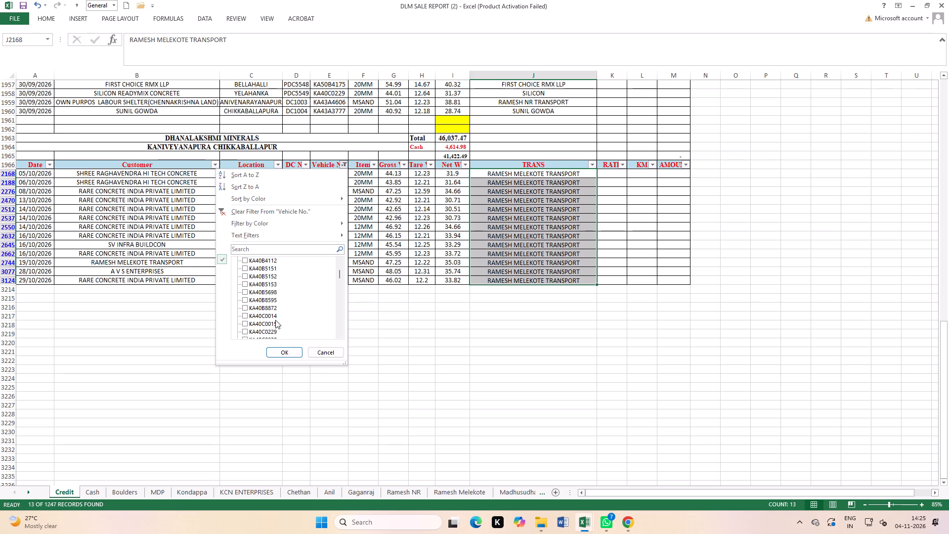
scroll(275, 319, "down", 2)
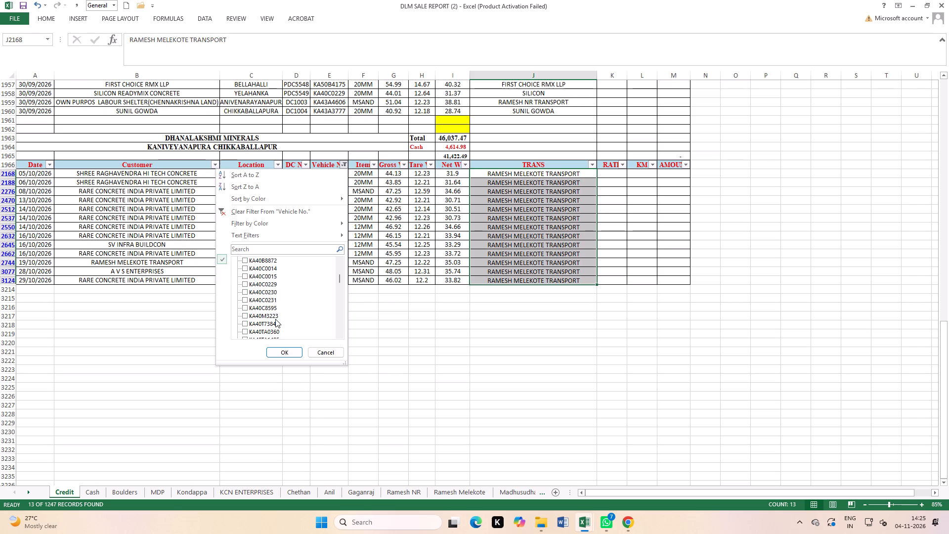
scroll(276, 328, "down", 2)
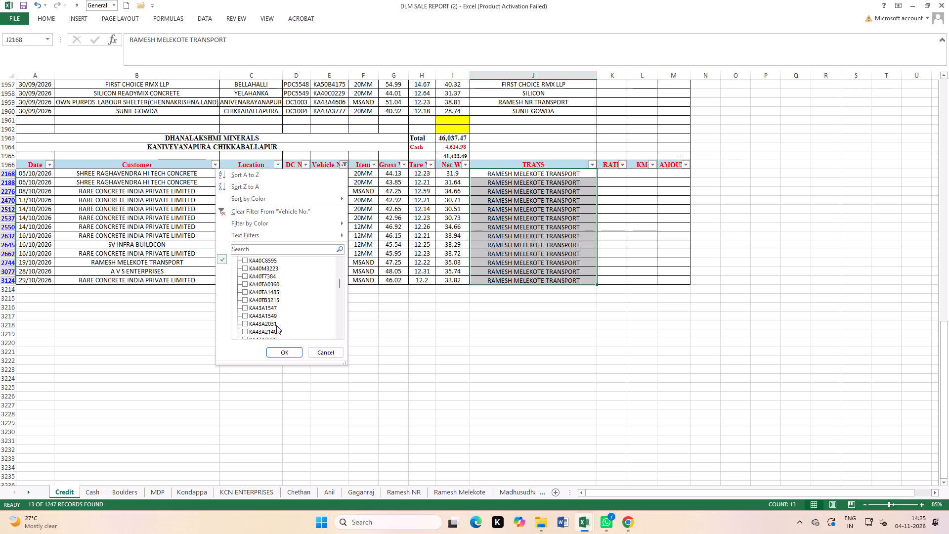
scroll(276, 325, "down", 2)
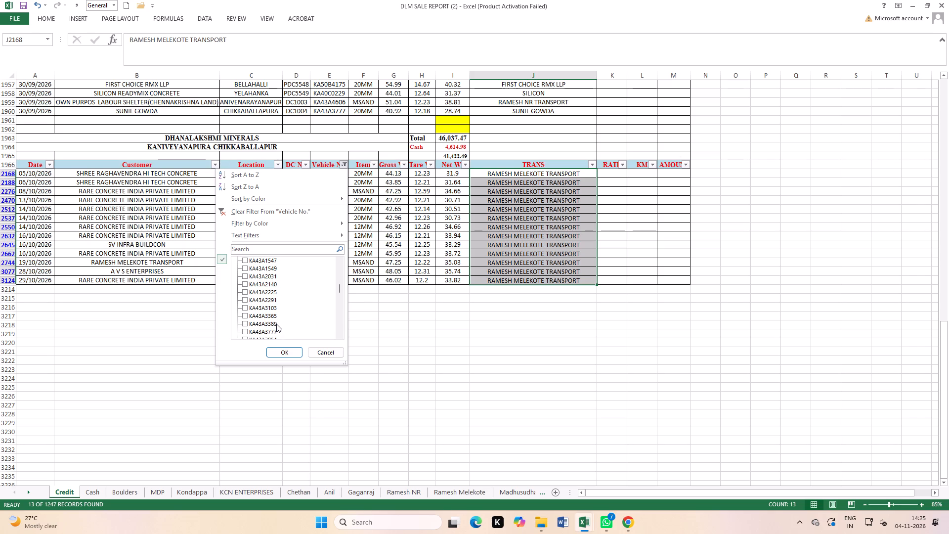
left_click(276, 324)
left_click(291, 350)
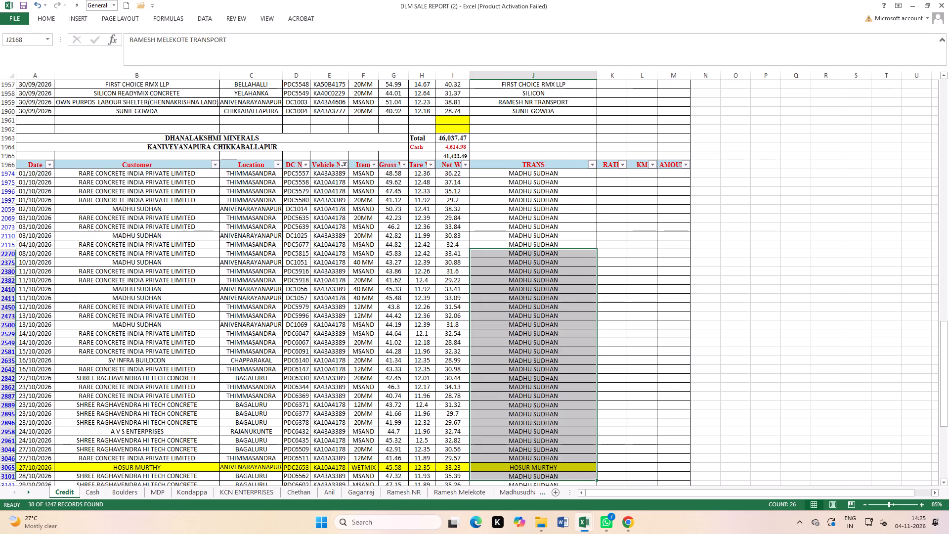
Review the TRANS entries of the filtered Credit rows against the October transport table on the Madhusudhan sheet.
left_click(518, 304)
scroll(530, 299, "down", 6)
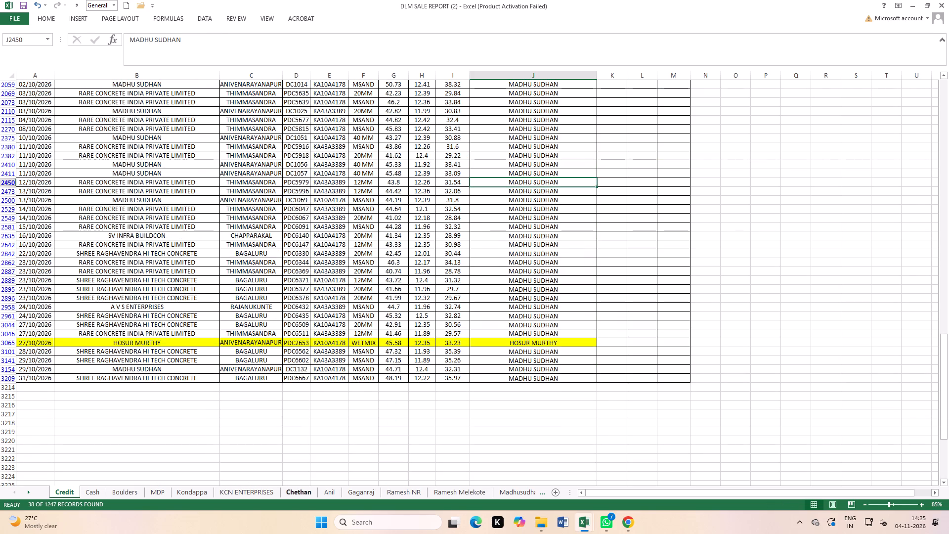
scroll(308, 403, "up", 9)
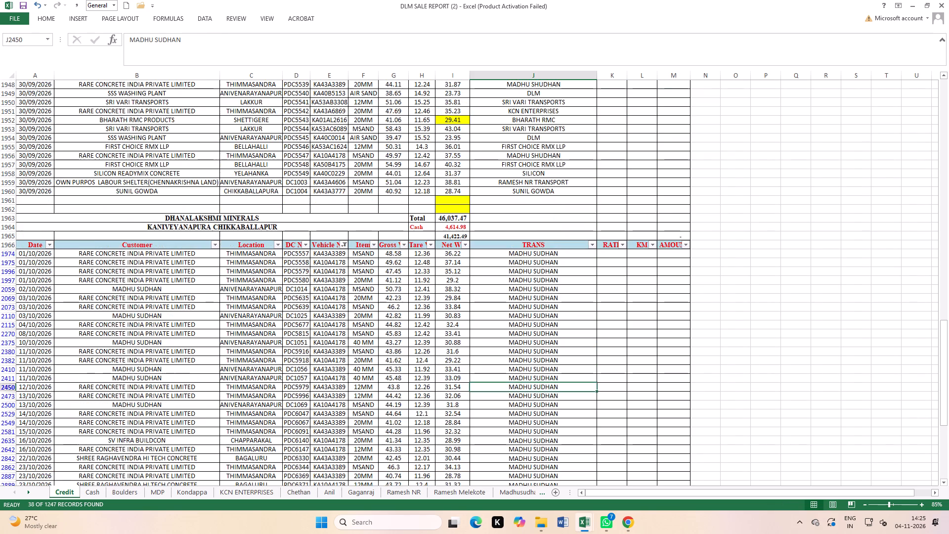
scroll(398, 329, "down", 3)
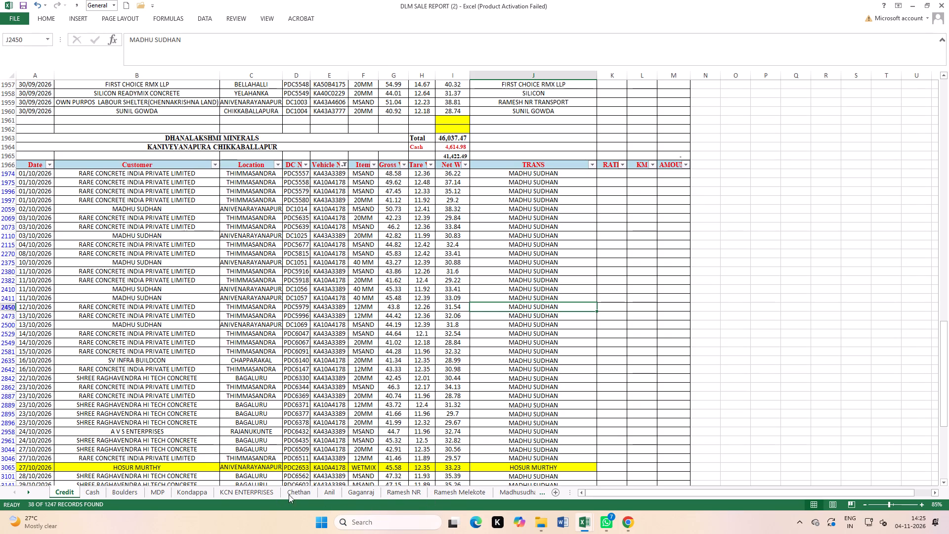
left_click(515, 491)
scroll(507, 466, "down", 3)
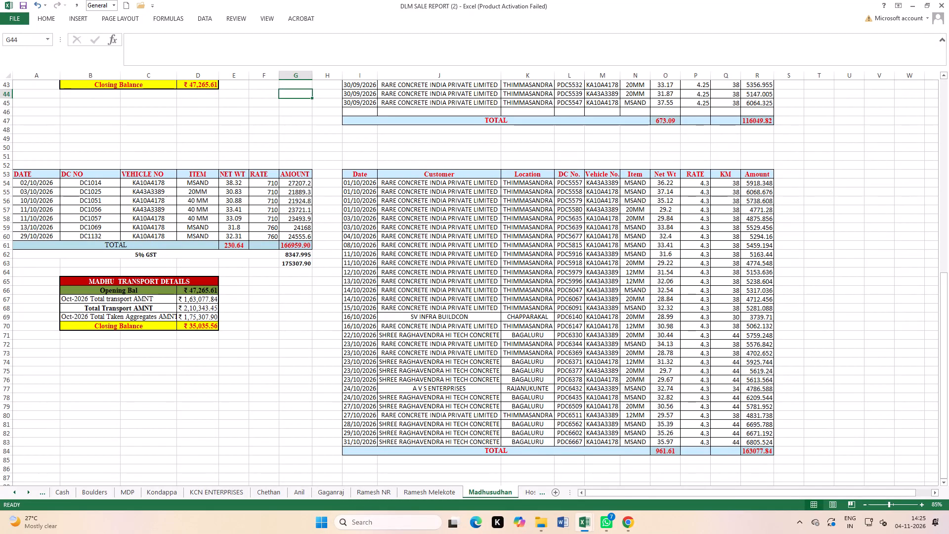
Return to the Credit sheet and open the Vehicle No. filter of its October table.
left_click(71, 490)
double_click(16, 491)
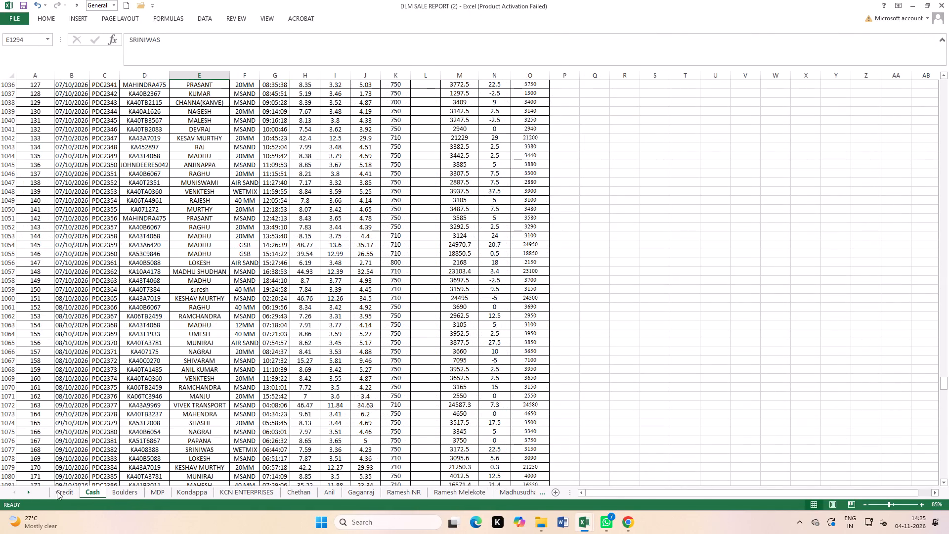
left_click(61, 489)
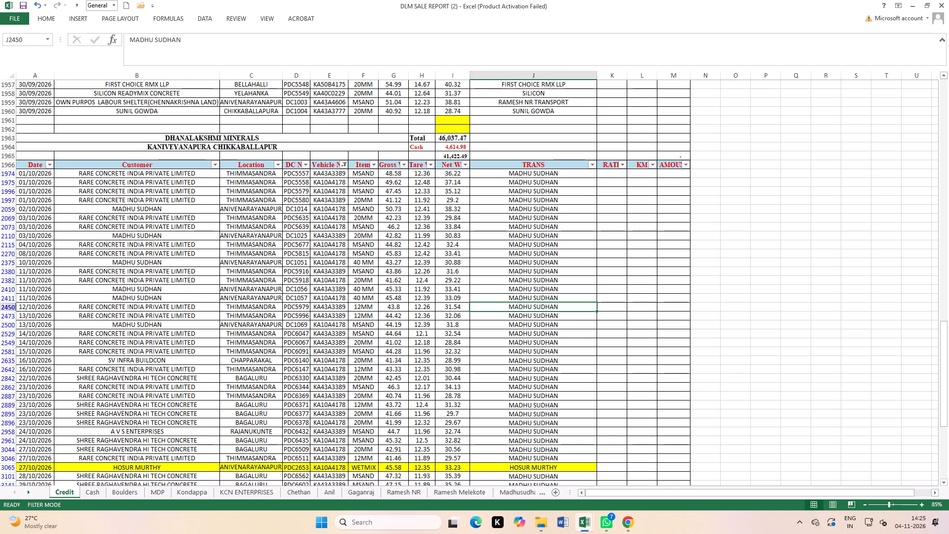
left_click(344, 167)
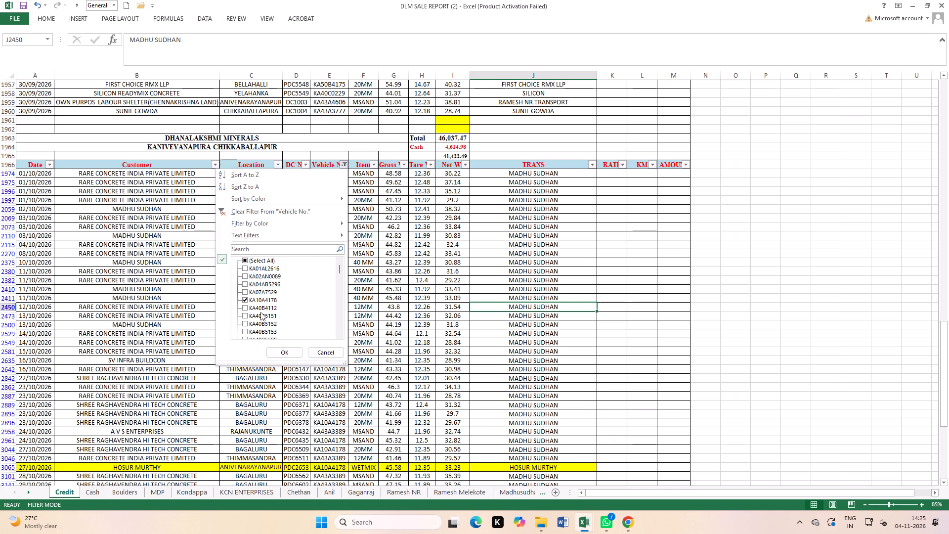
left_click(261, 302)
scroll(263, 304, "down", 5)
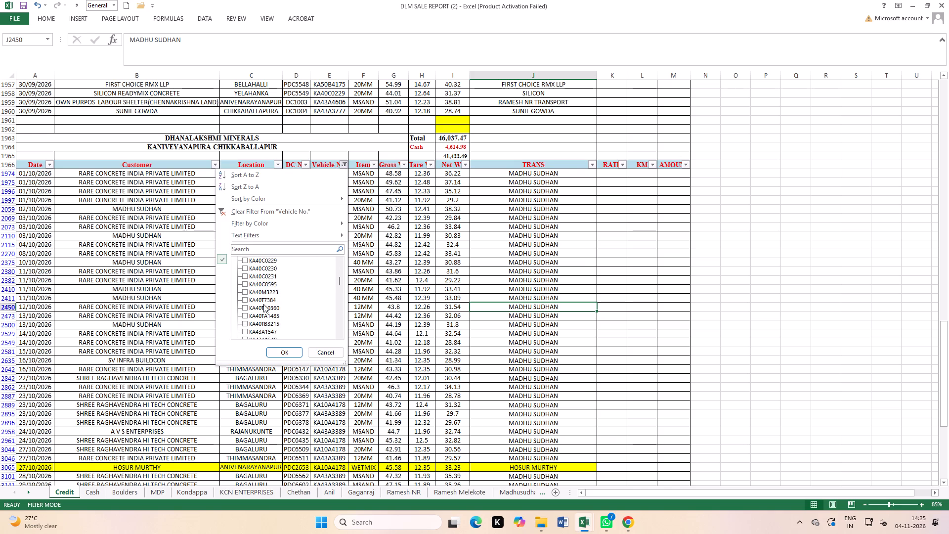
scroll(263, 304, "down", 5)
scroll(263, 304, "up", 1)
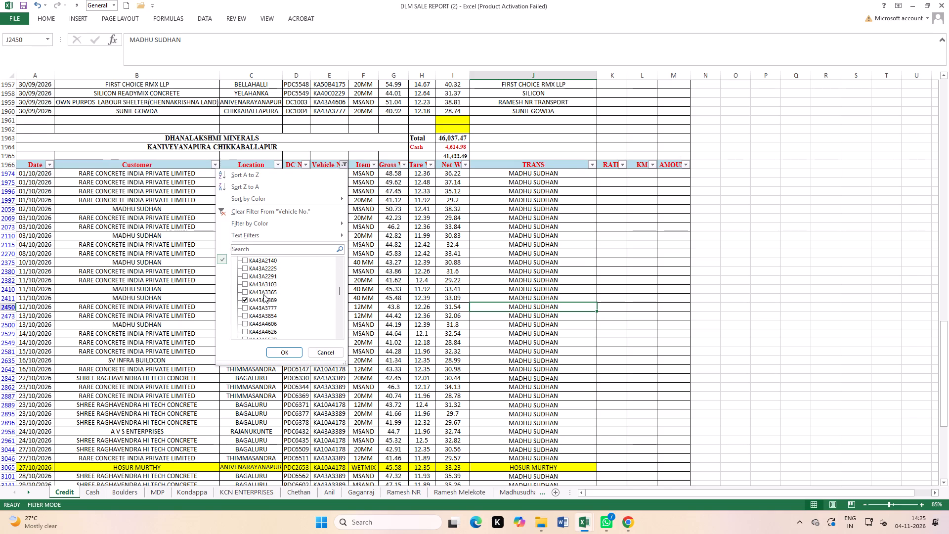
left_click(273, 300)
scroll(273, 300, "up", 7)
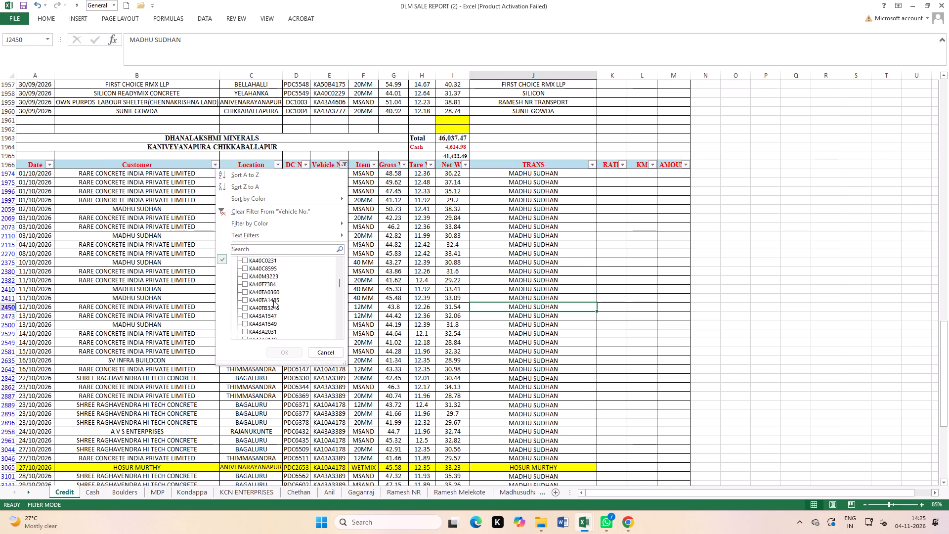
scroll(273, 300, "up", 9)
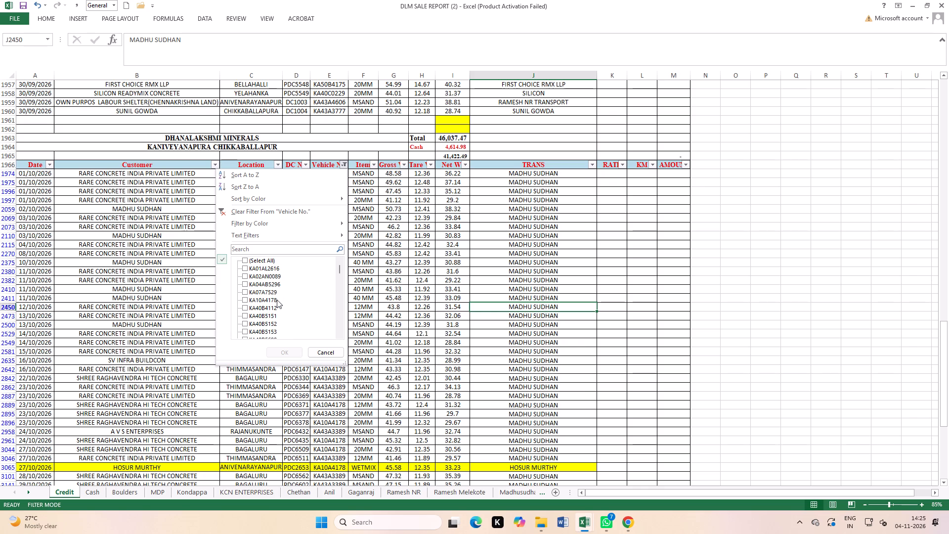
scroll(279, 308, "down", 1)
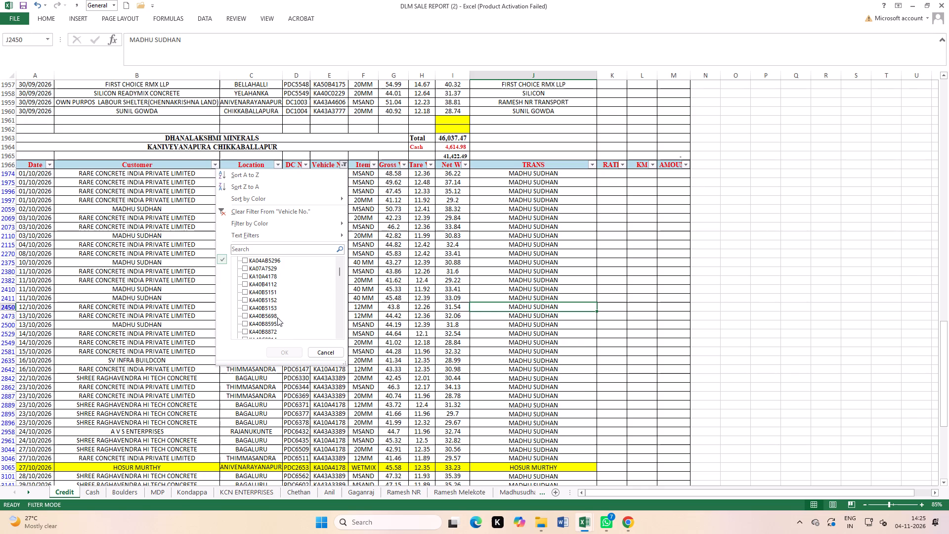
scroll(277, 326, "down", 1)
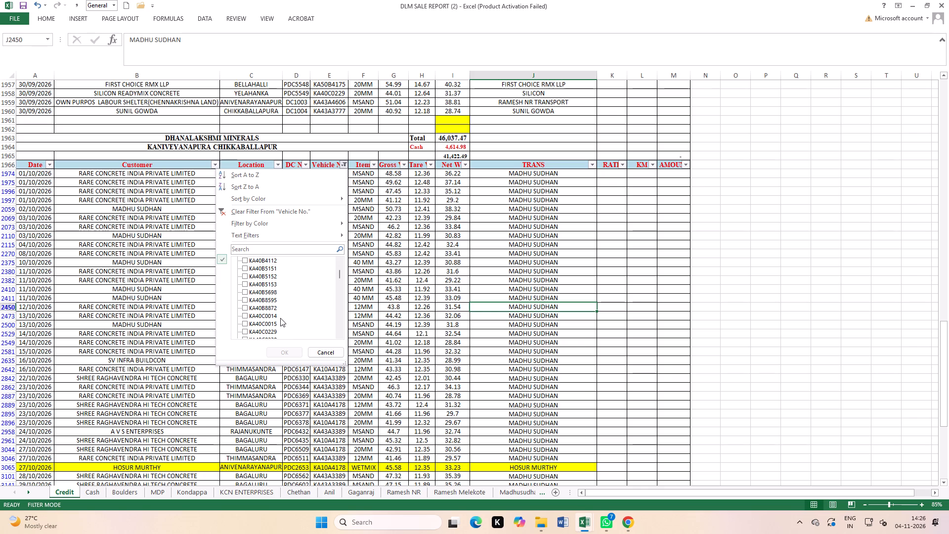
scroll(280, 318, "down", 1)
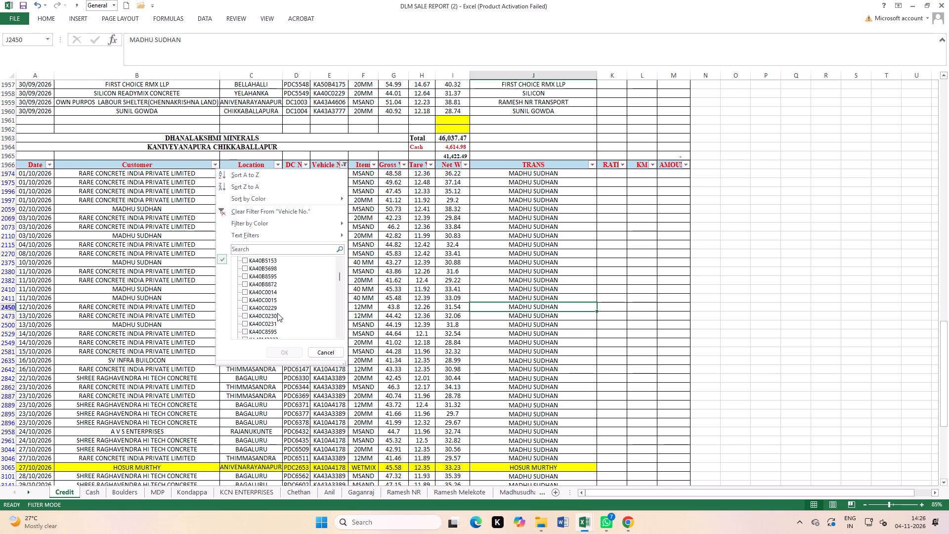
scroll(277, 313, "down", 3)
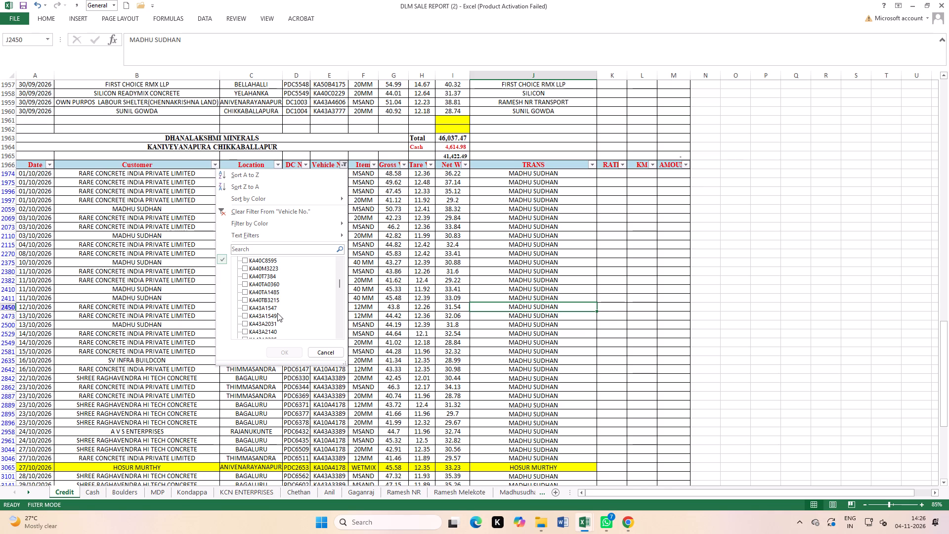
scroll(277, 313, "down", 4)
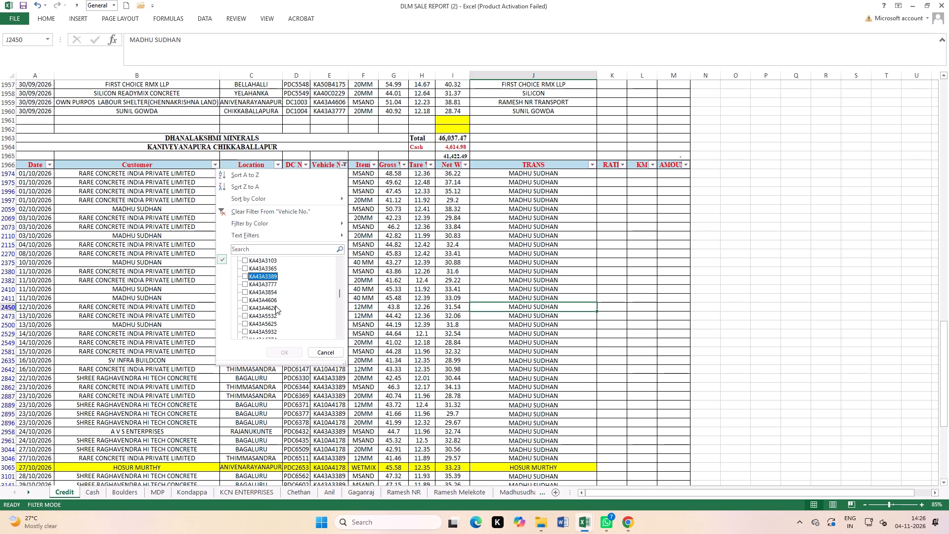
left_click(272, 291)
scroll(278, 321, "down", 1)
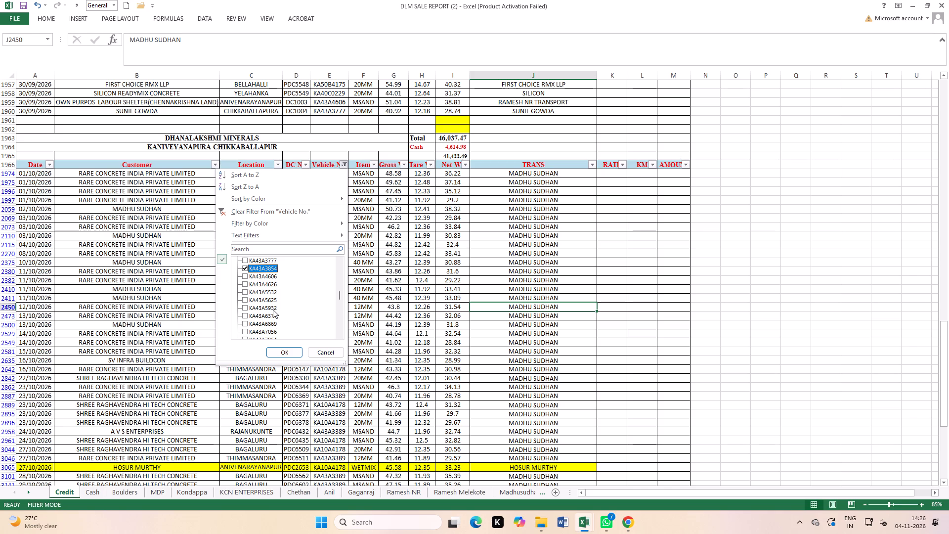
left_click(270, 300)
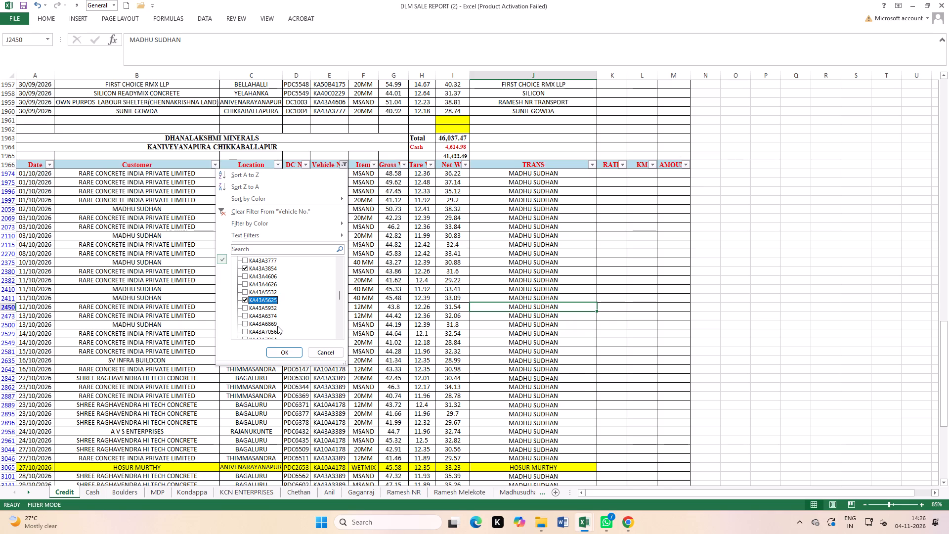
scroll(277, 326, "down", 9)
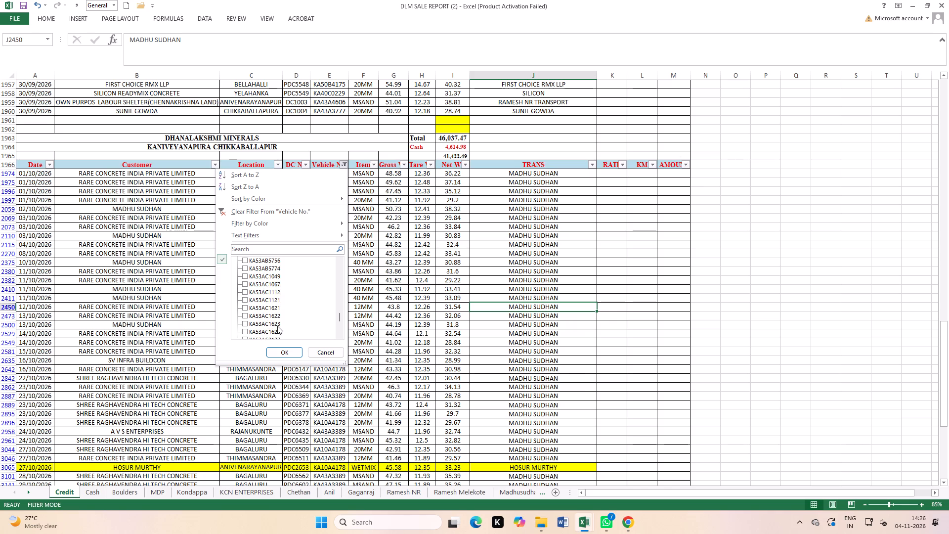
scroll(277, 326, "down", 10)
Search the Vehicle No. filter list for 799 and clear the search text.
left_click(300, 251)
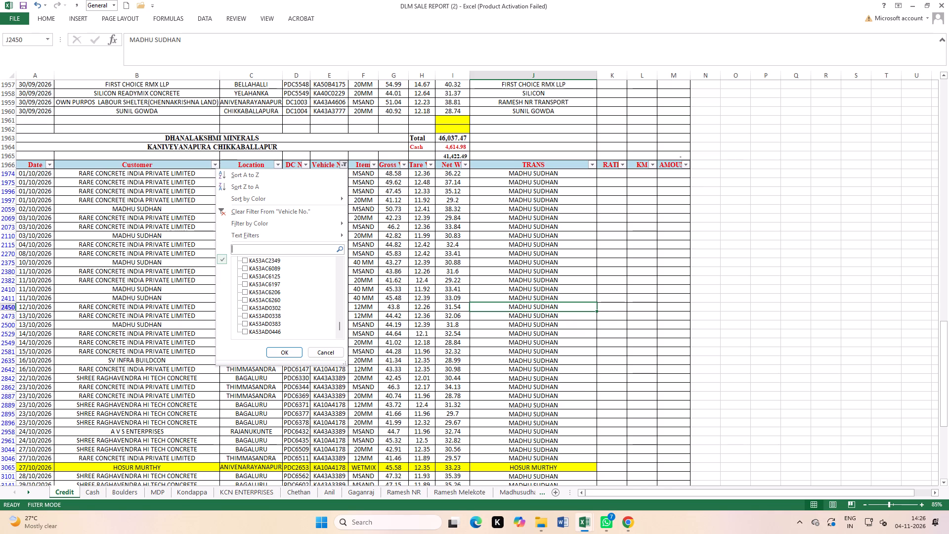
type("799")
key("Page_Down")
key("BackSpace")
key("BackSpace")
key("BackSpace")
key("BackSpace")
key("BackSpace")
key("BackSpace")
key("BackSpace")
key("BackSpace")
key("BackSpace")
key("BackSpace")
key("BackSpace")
scroll(278, 289, "up", 19)
scroll(290, 304, "down", 4)
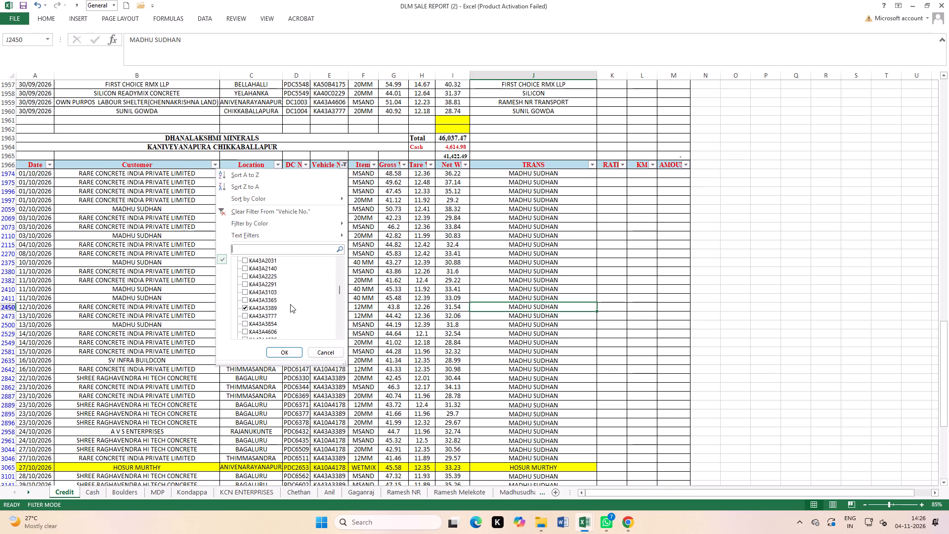
scroll(290, 304, "down", 2)
scroll(290, 304, "up", 1)
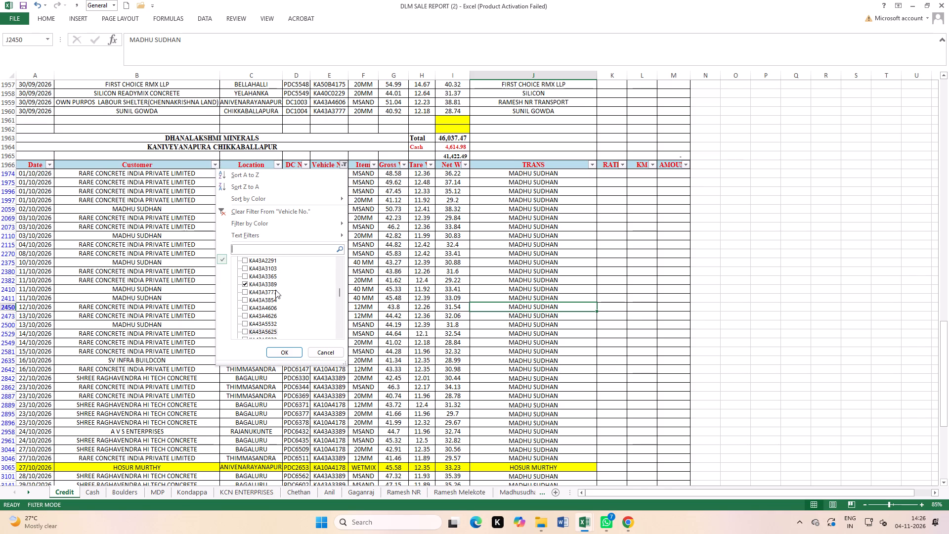
left_click(271, 284)
scroll(283, 310, "up", 8)
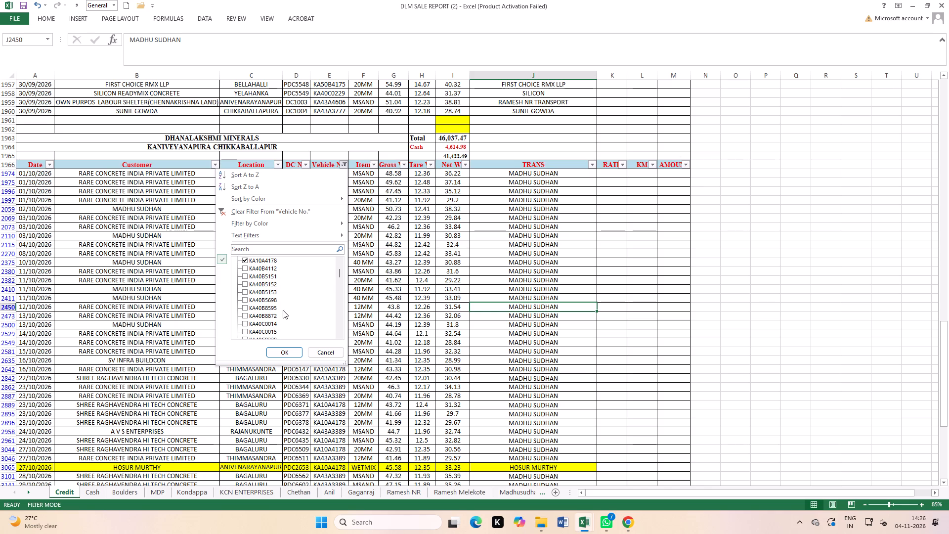
scroll(283, 310, "up", 2)
left_click(270, 300)
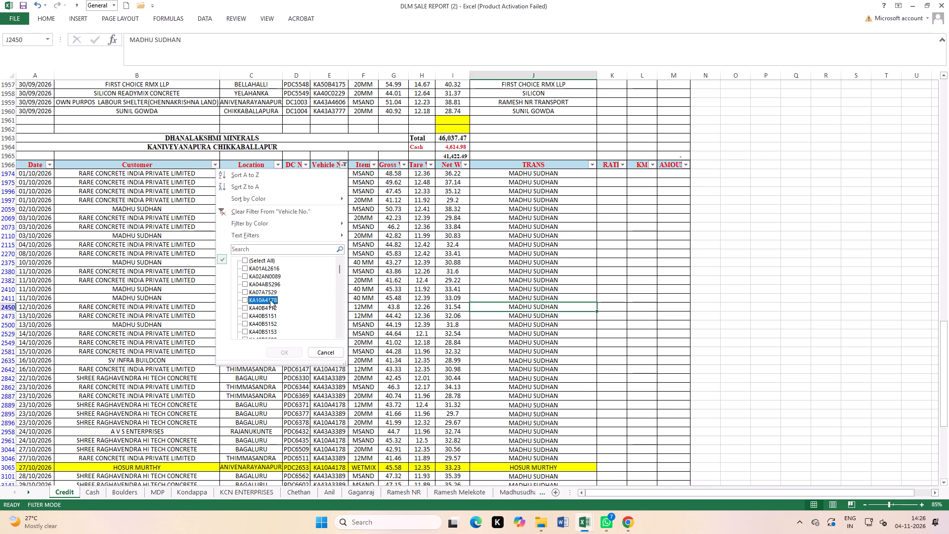
scroll(272, 300, "up", 3)
scroll(272, 300, "down", 3)
scroll(272, 300, "up", 1)
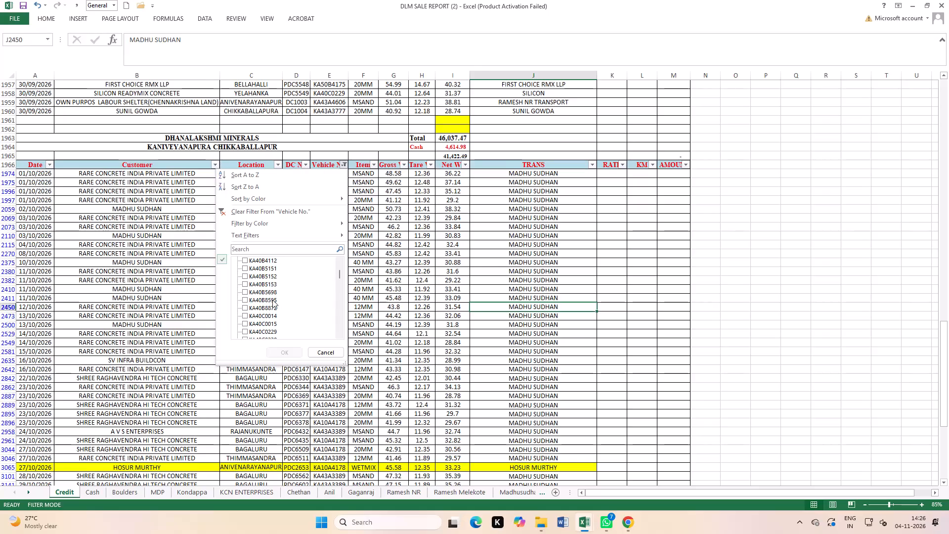
scroll(272, 300, "down", 2)
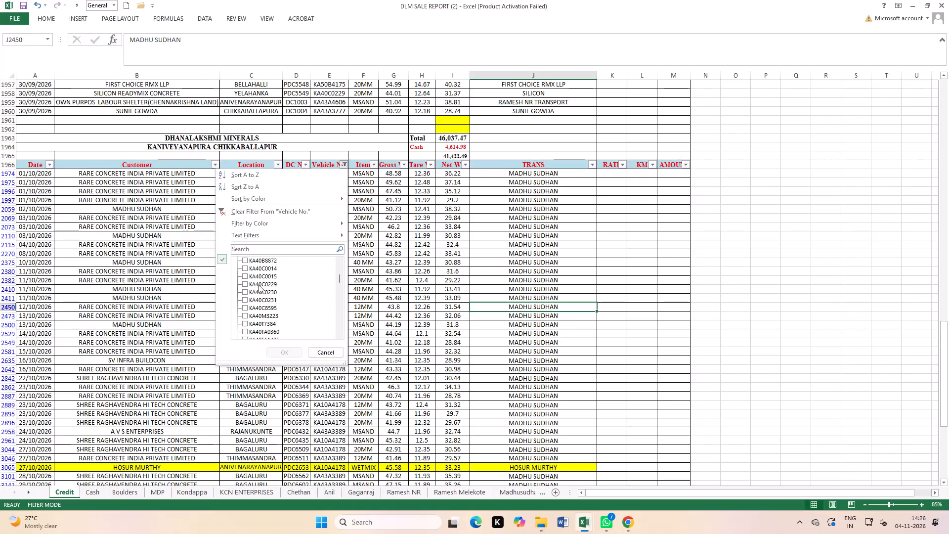
scroll(285, 306, "down", 2)
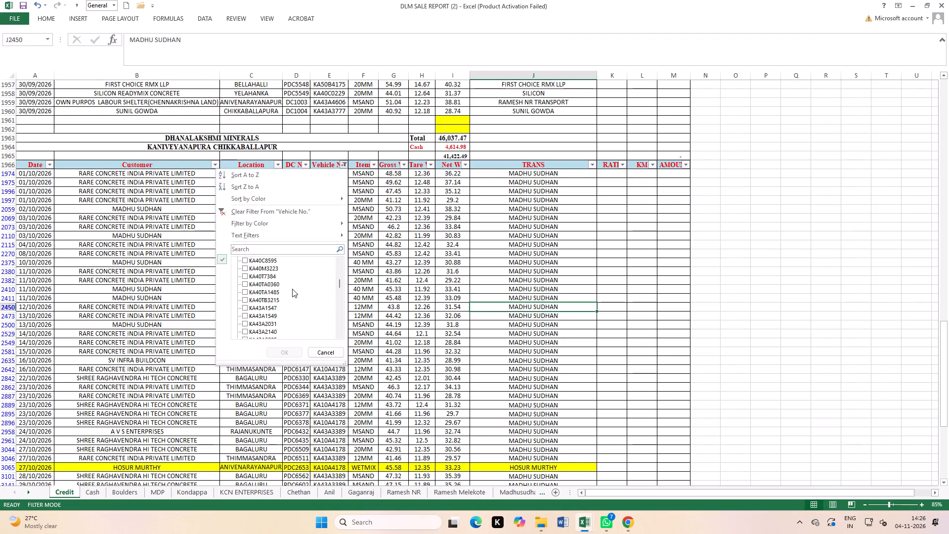
scroll(278, 307, "down", 1)
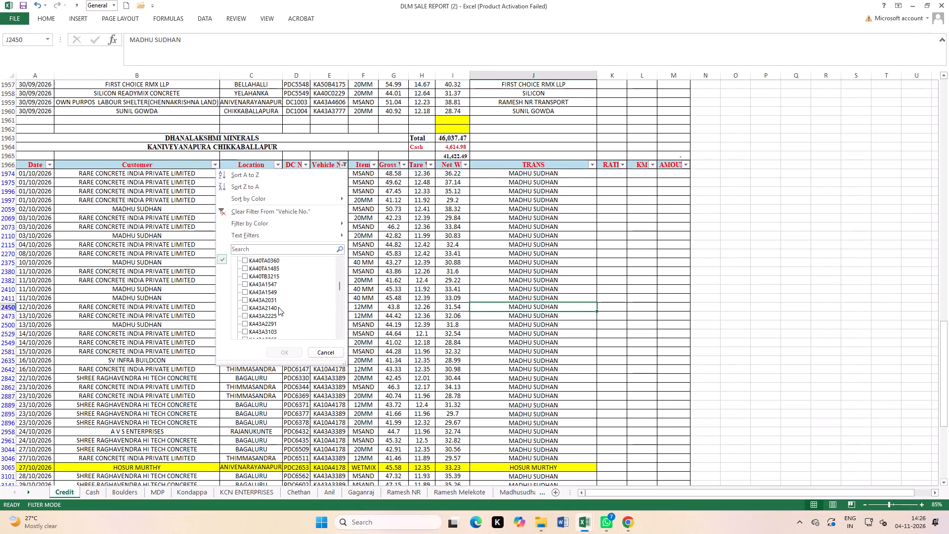
scroll(280, 305, "down", 1)
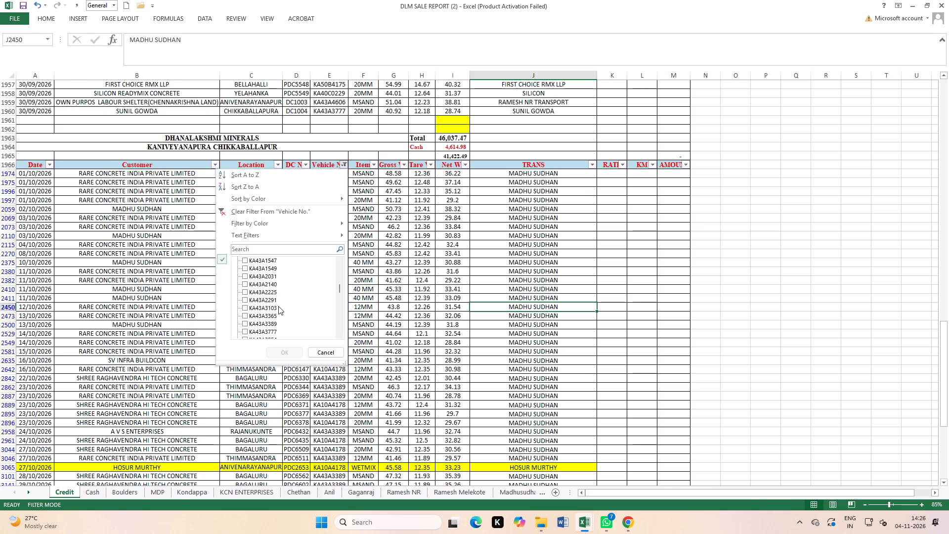
scroll(278, 306, "down", 2)
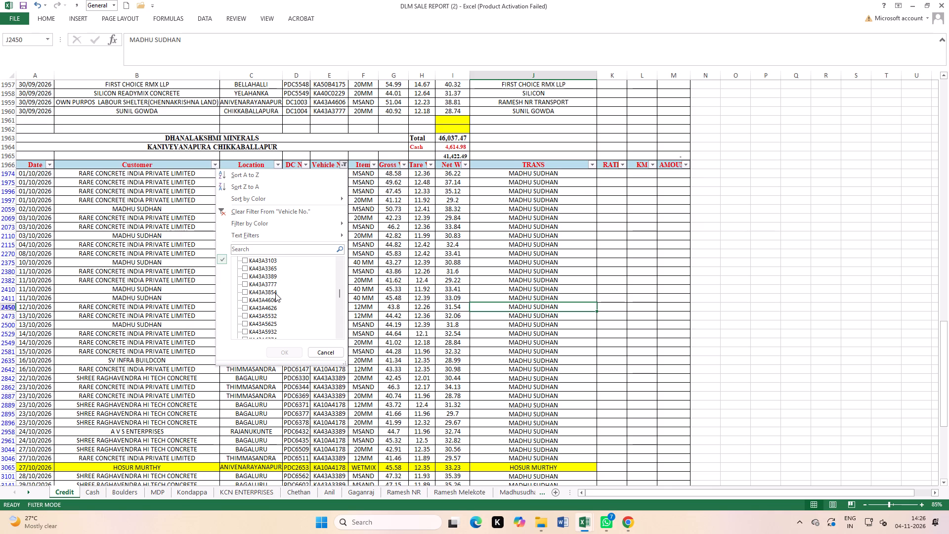
left_click(272, 292)
scroll(276, 311, "down", 2)
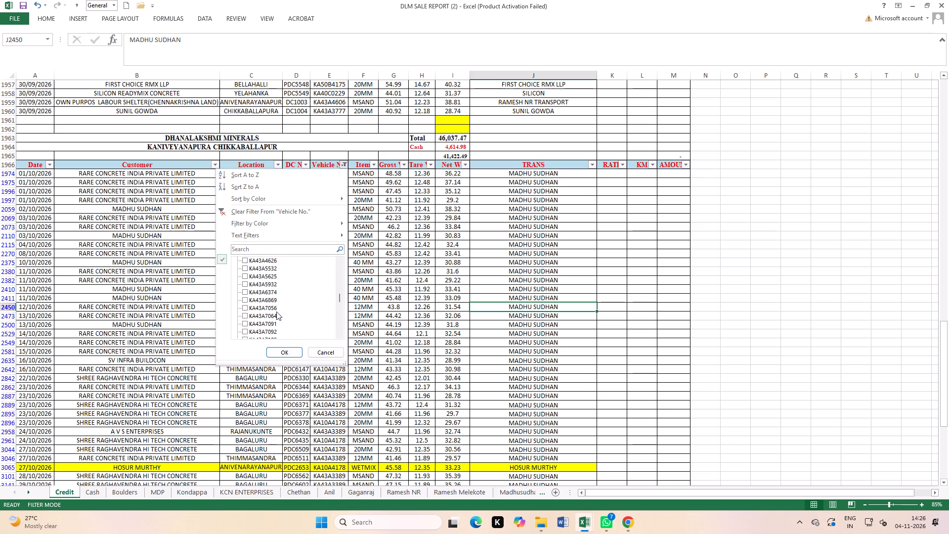
scroll(276, 311, "down", 2)
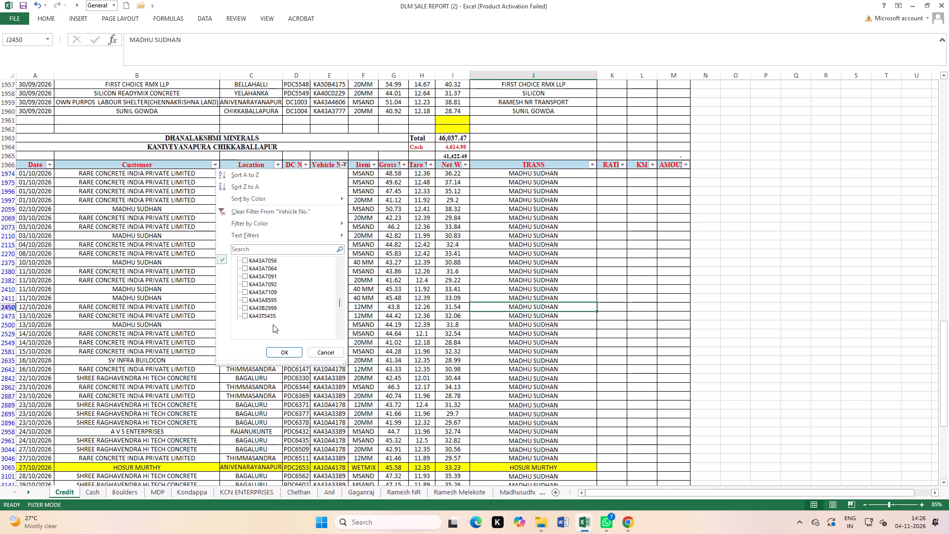
scroll(273, 327, "down", 3)
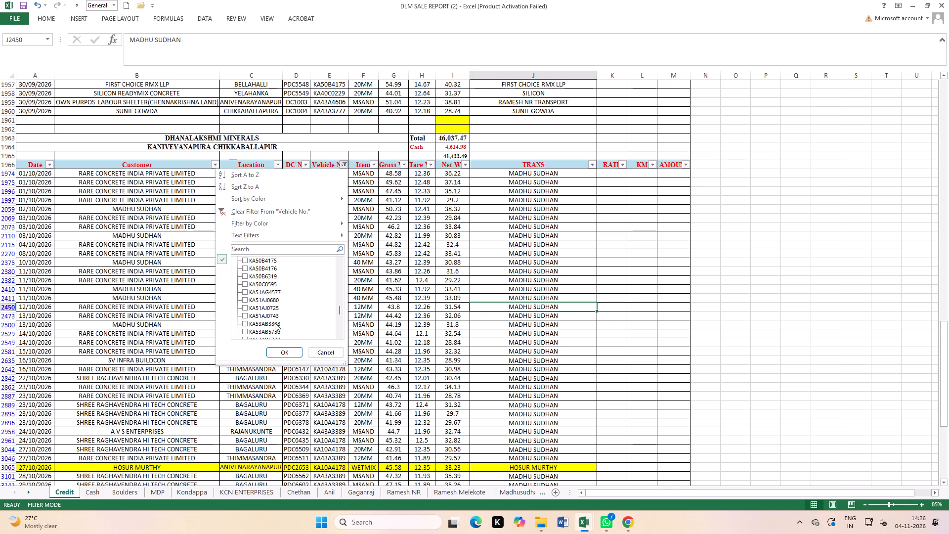
scroll(275, 323, "down", 1)
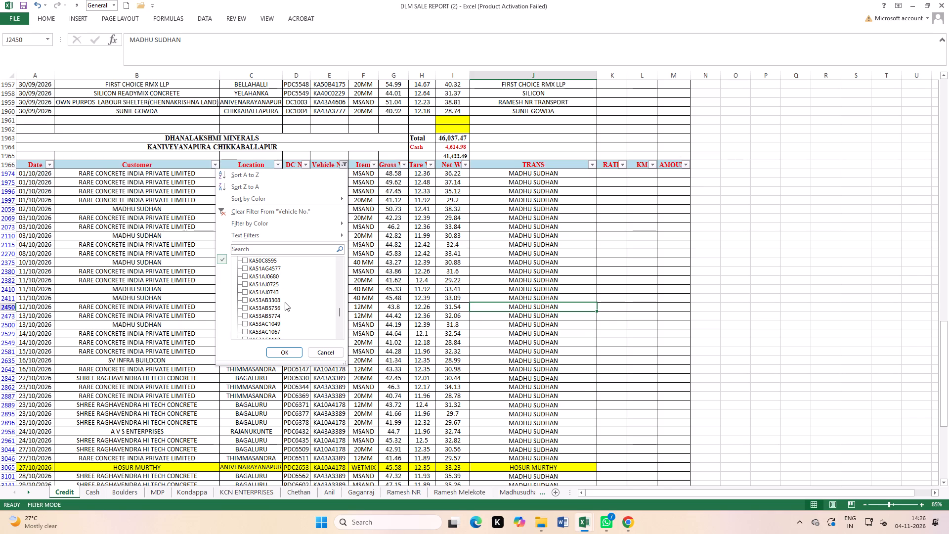
scroll(282, 319, "down", 2)
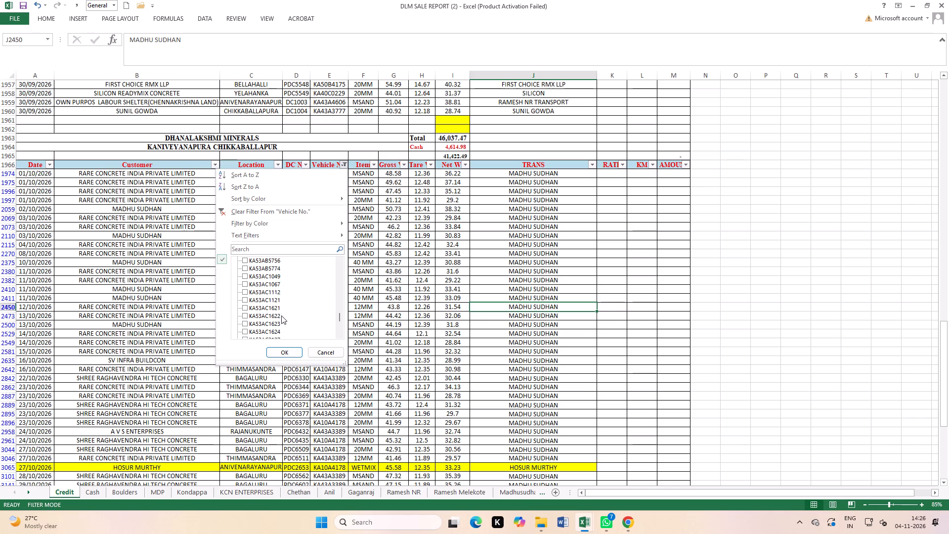
scroll(286, 303, "down", 1)
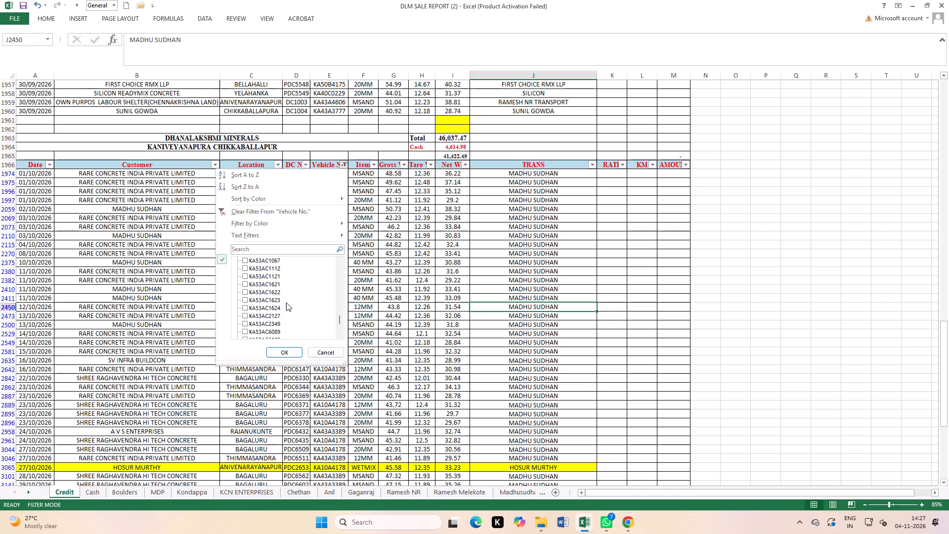
scroll(286, 303, "down", 4)
scroll(286, 303, "up", 2)
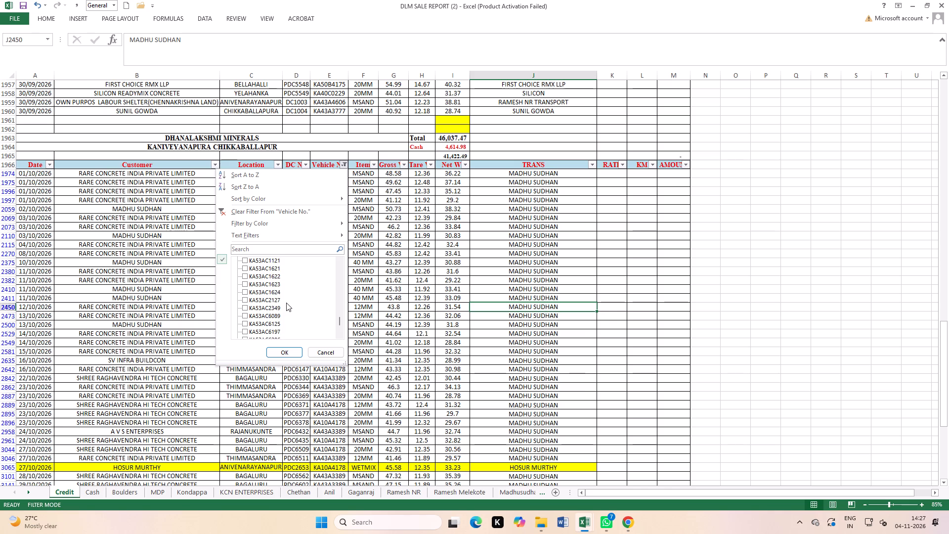
scroll(286, 303, "up", 5)
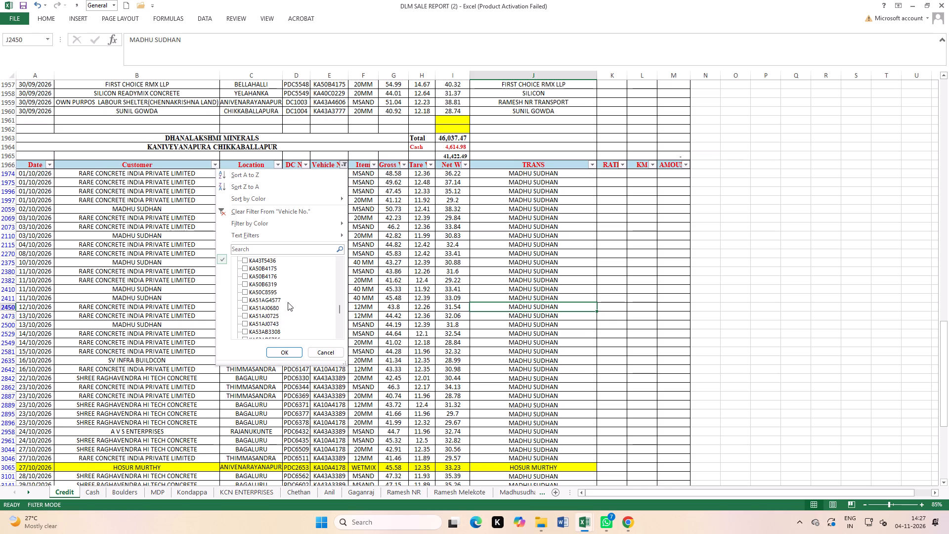
scroll(288, 302, "up", 2)
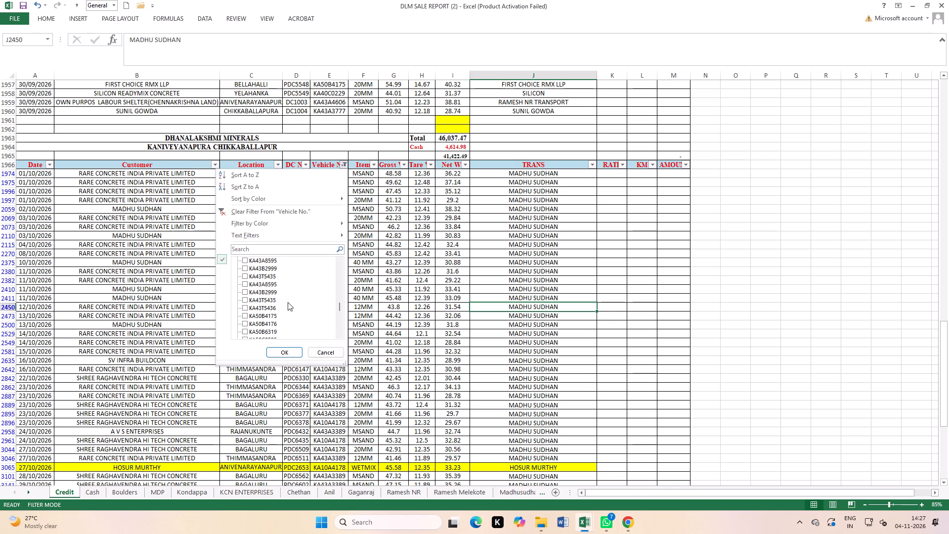
scroll(289, 302, "up", 1)
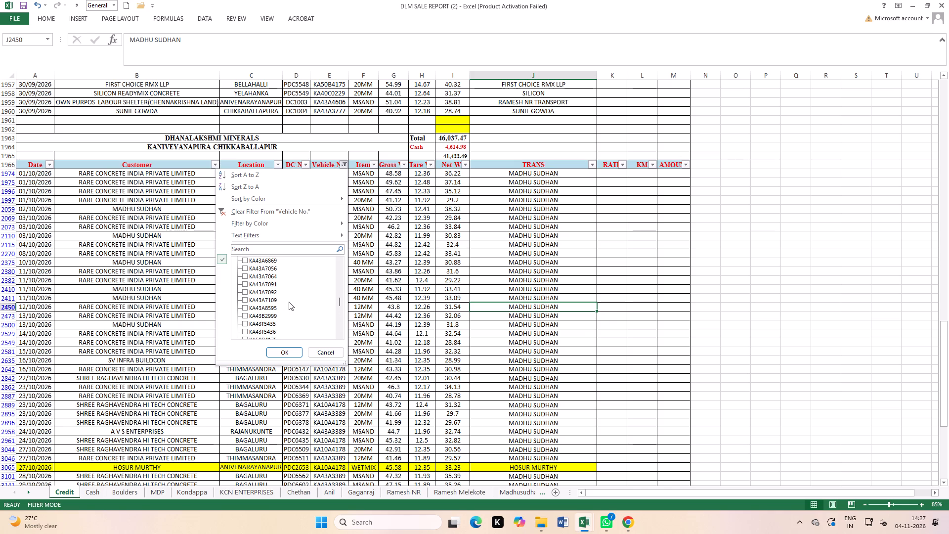
scroll(289, 302, "up", 2)
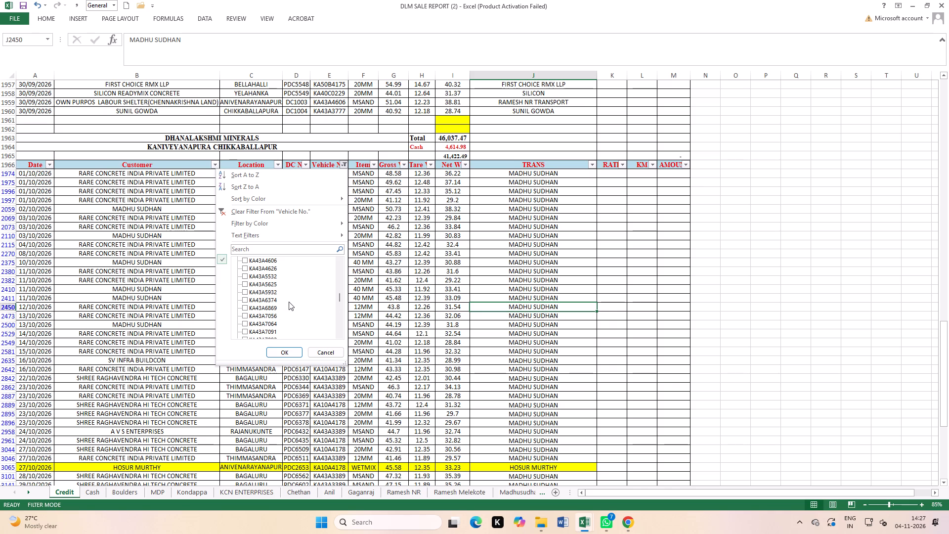
scroll(289, 302, "up", 1)
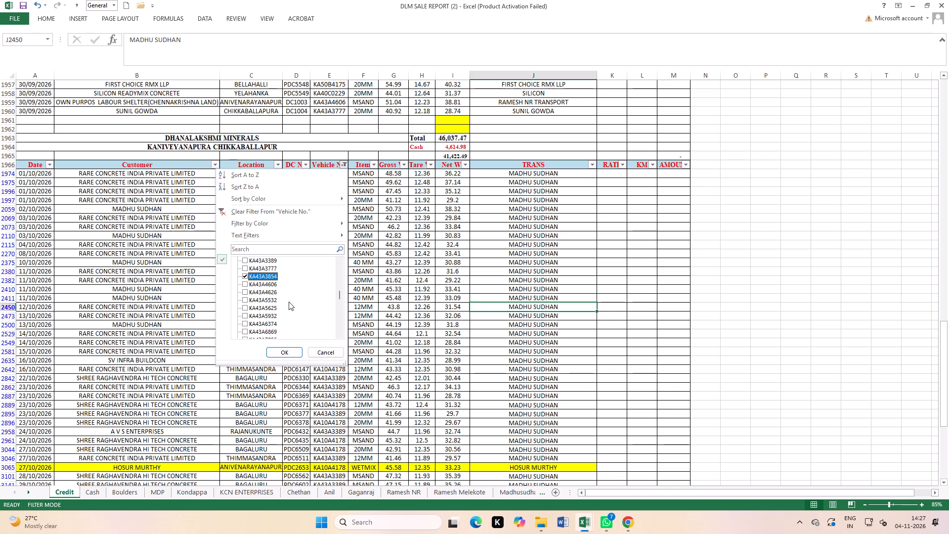
scroll(289, 302, "down", 2)
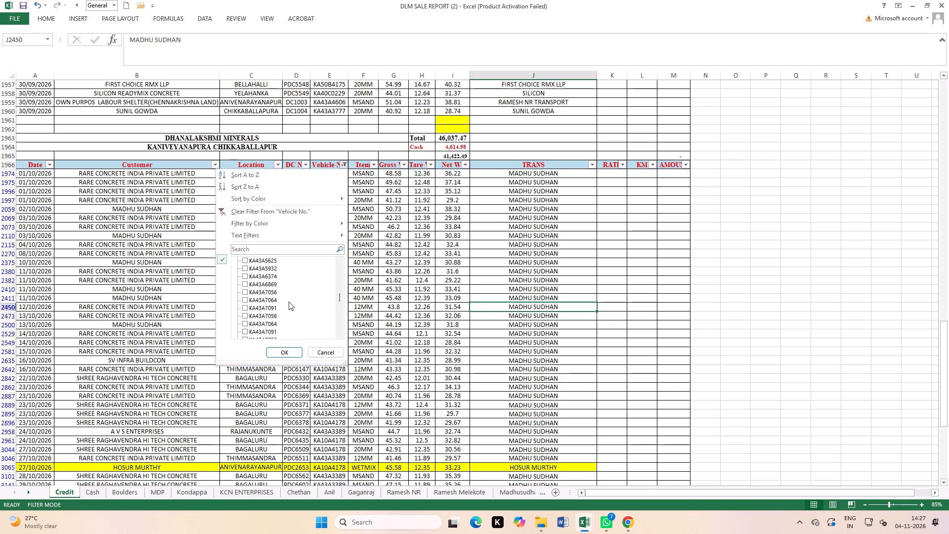
scroll(289, 302, "down", 1)
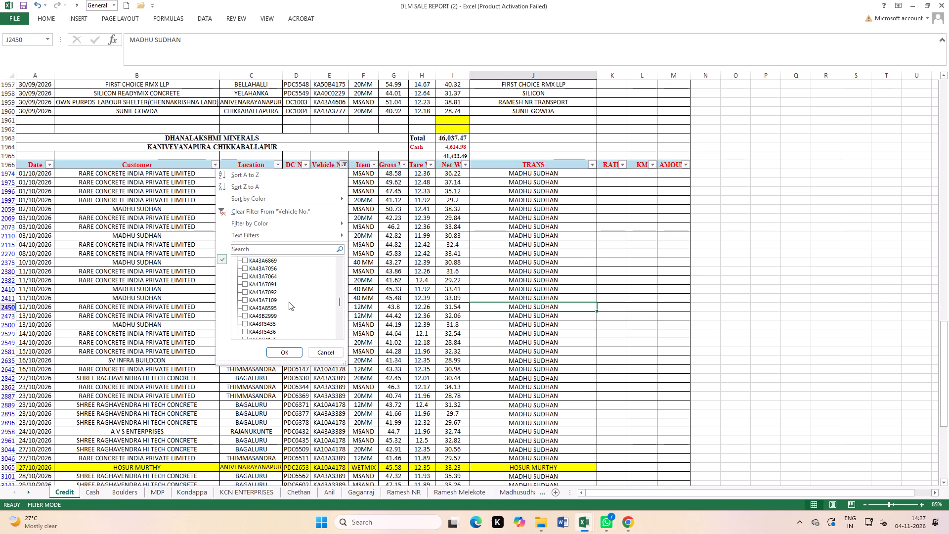
scroll(289, 302, "down", 1)
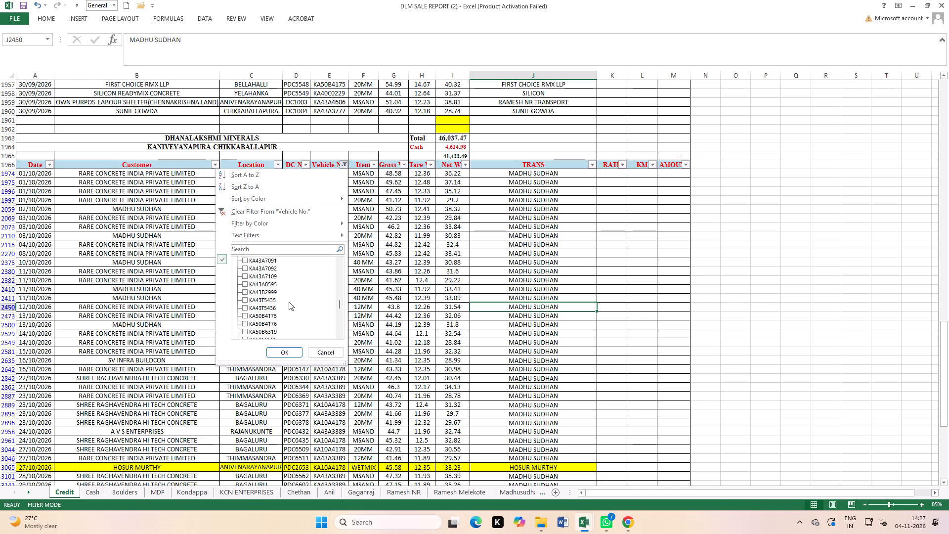
scroll(289, 302, "down", 2)
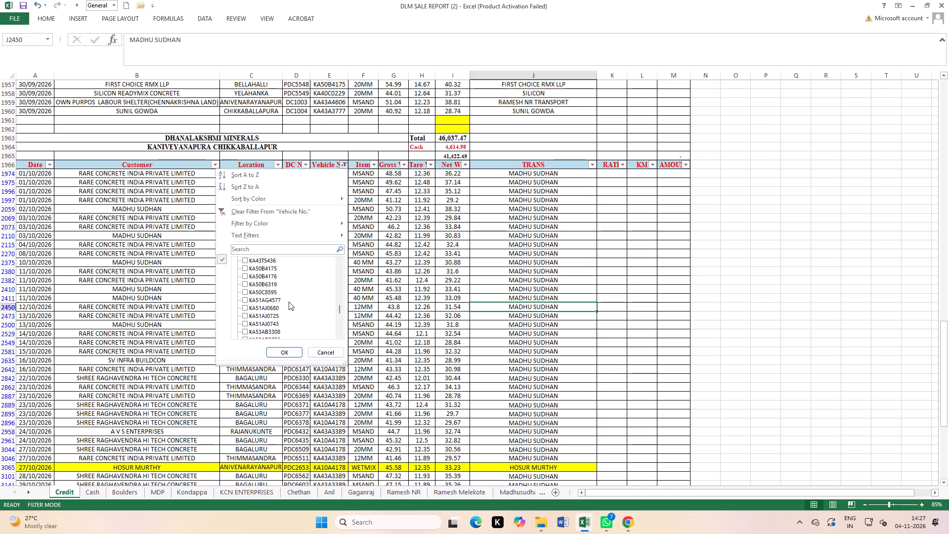
scroll(289, 302, "down", 1)
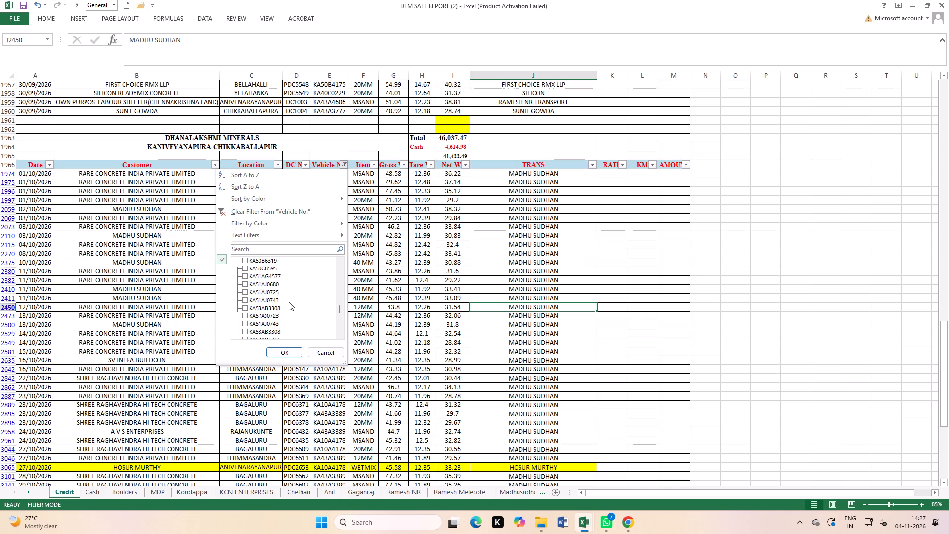
scroll(289, 302, "down", 1)
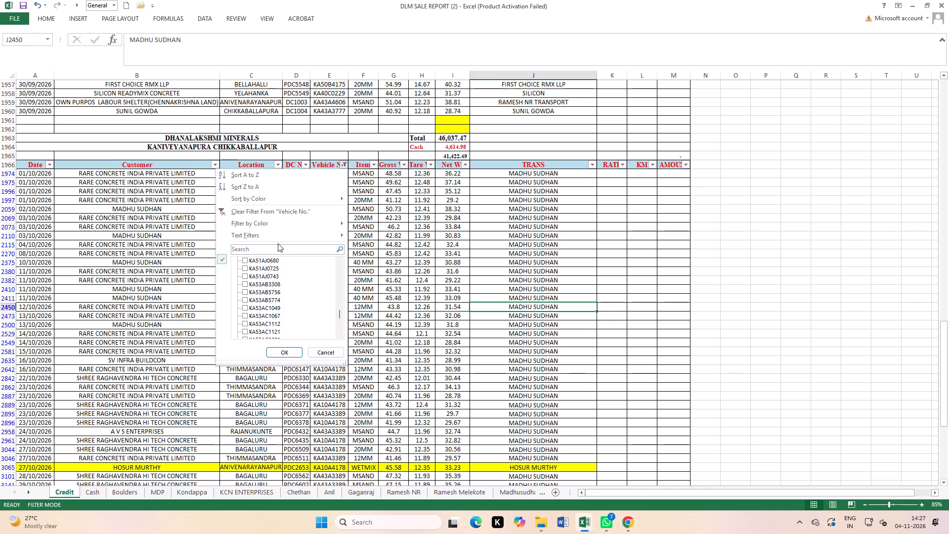
scroll(295, 286, "down", 2)
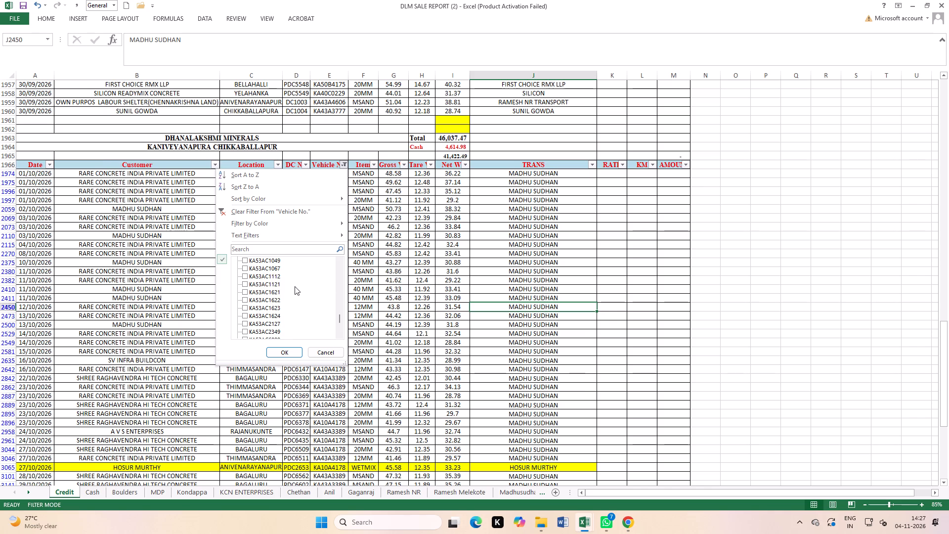
scroll(295, 286, "down", 4)
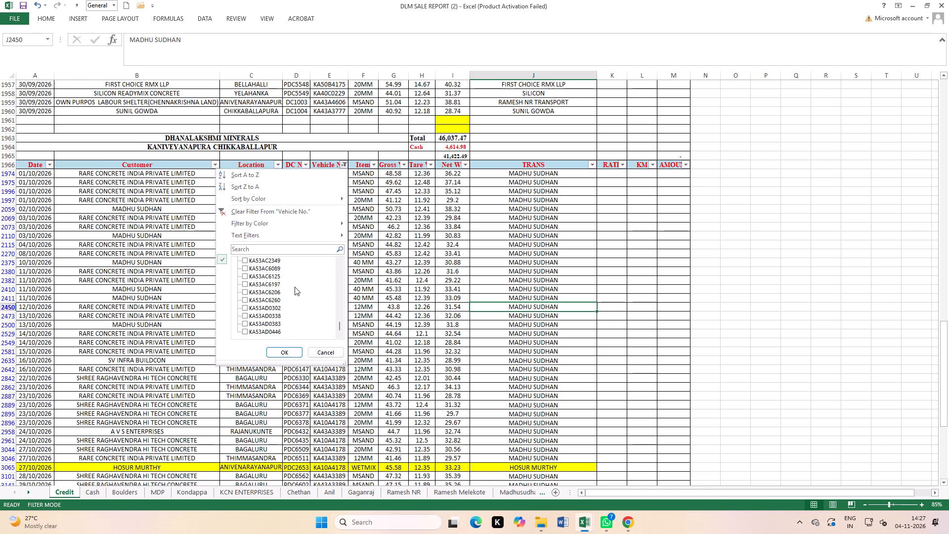
scroll(295, 287, "down", 2)
scroll(295, 287, "up", 4)
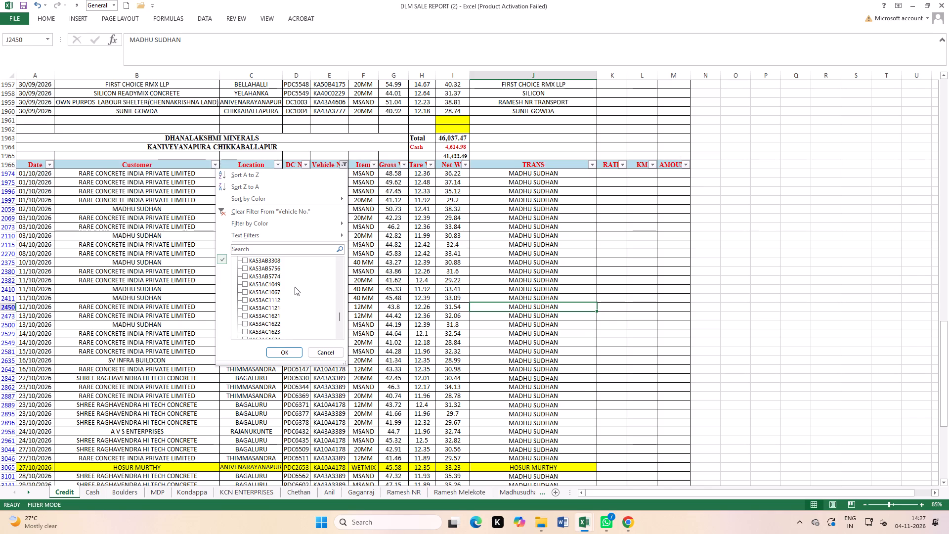
scroll(295, 287, "up", 2)
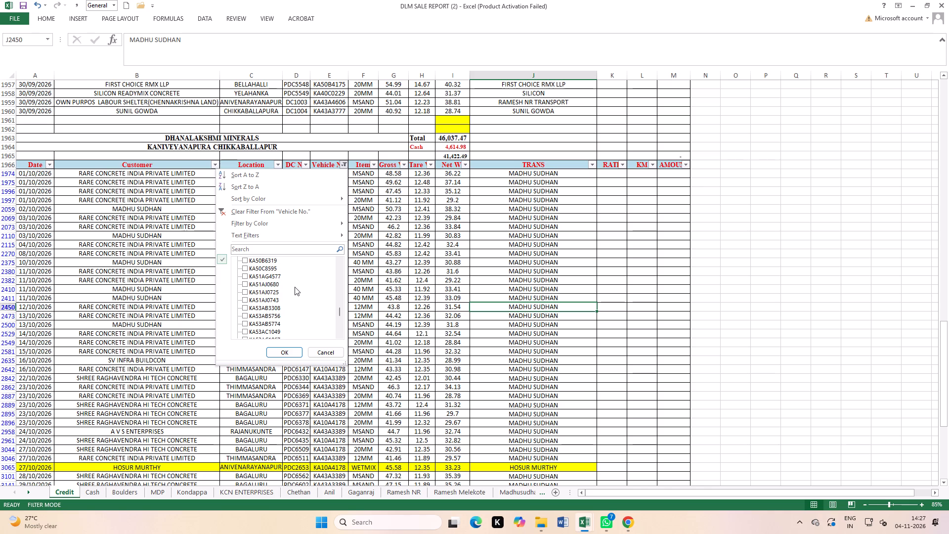
scroll(295, 287, "up", 2)
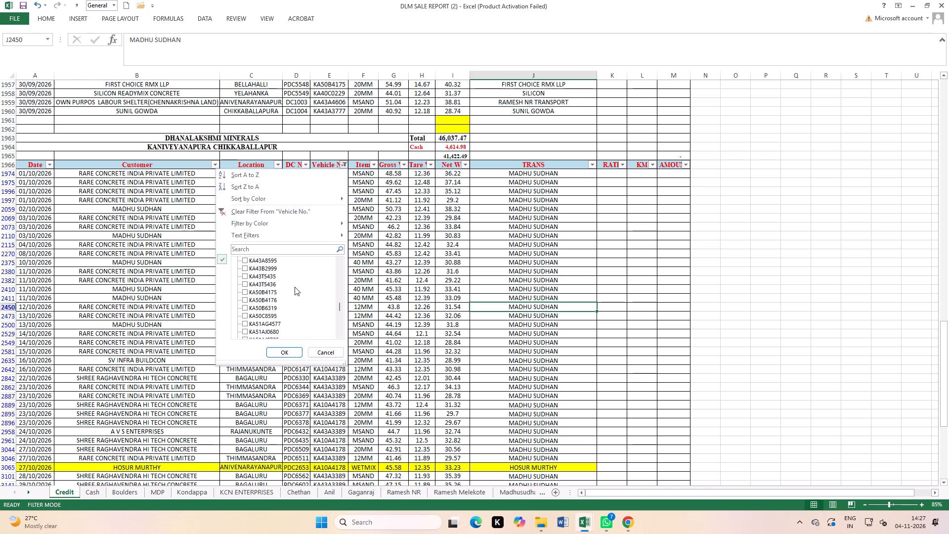
scroll(295, 287, "up", 2)
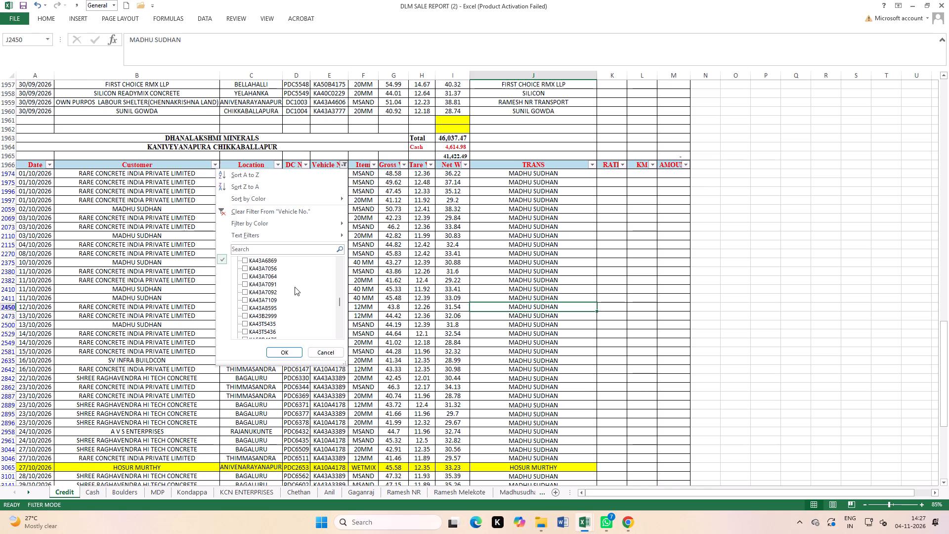
scroll(295, 287, "up", 1)
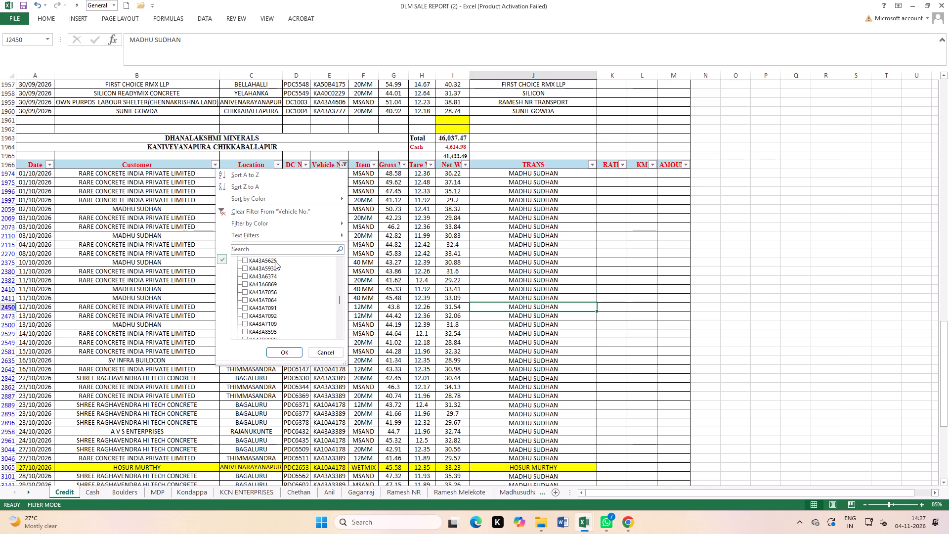
left_click(275, 261)
left_click(280, 351)
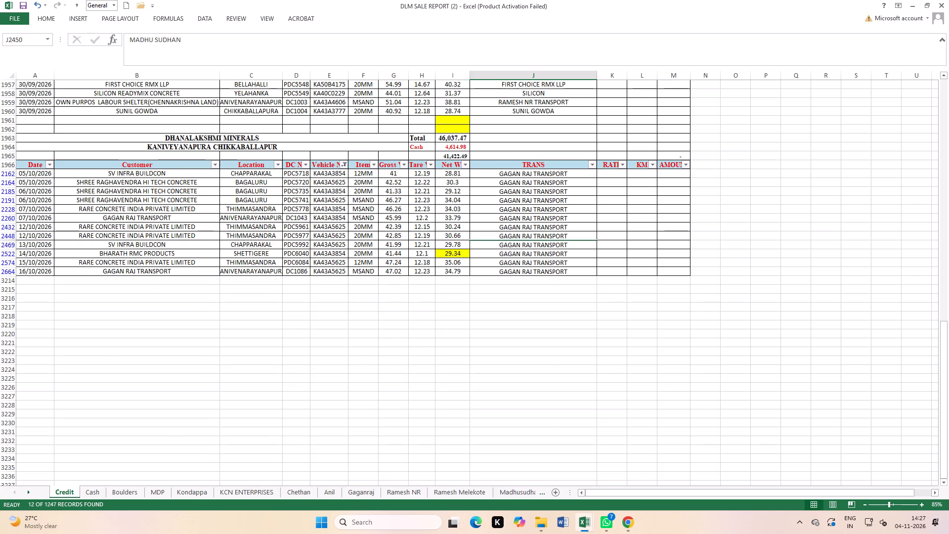
left_click(612, 273)
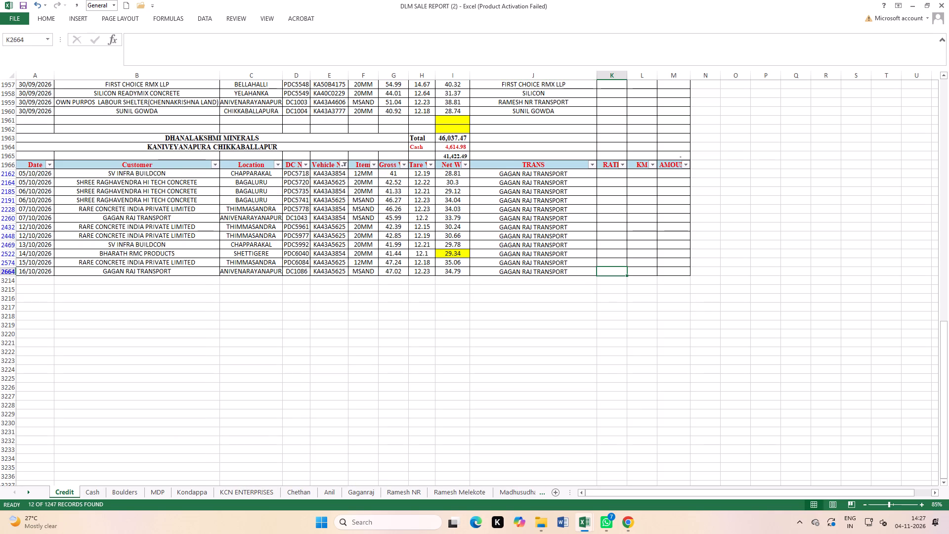
Filter the Customer column of Credit's October table to exclude GAGAN RAJ TRANSPORT, keeping all other customers.
left_click(217, 169)
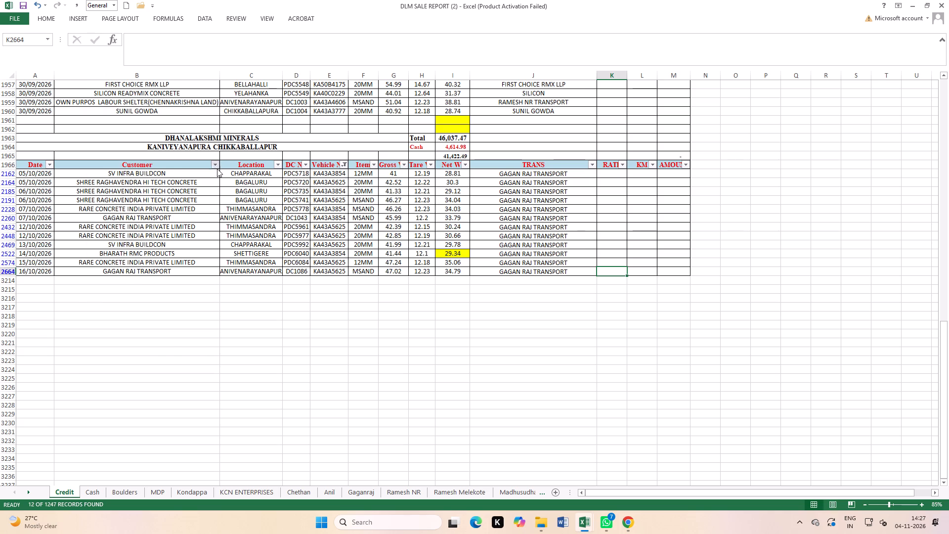
left_click(134, 261)
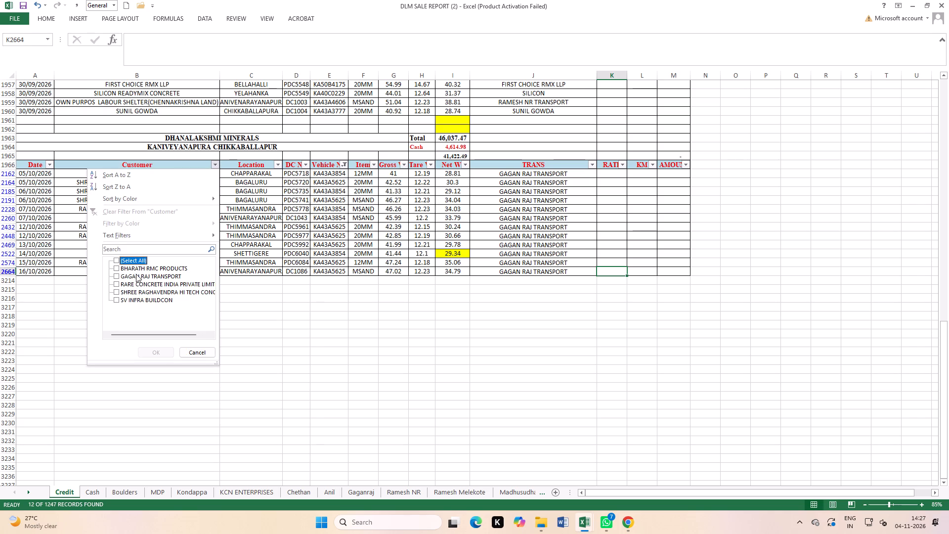
left_click(136, 274)
left_click(134, 261)
left_click(142, 277)
left_click(157, 351)
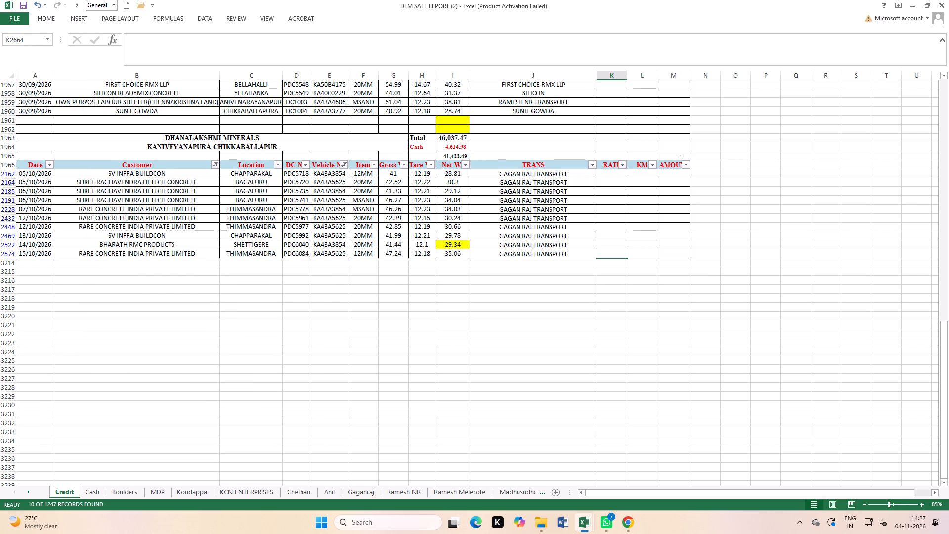
Compare the count of filtered GAGAN RAJ TRANSPORT entries in Credit with the October transport AMOUNT rows on the Gaganraj sheet.
left_click(400, 348)
left_click_drag(536, 174, 533, 228)
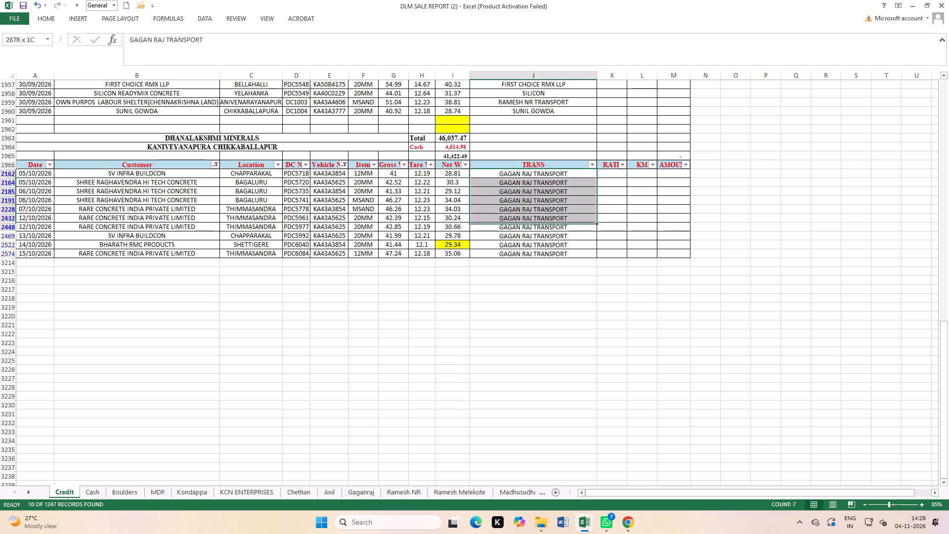
left_click_drag(533, 228, 531, 252)
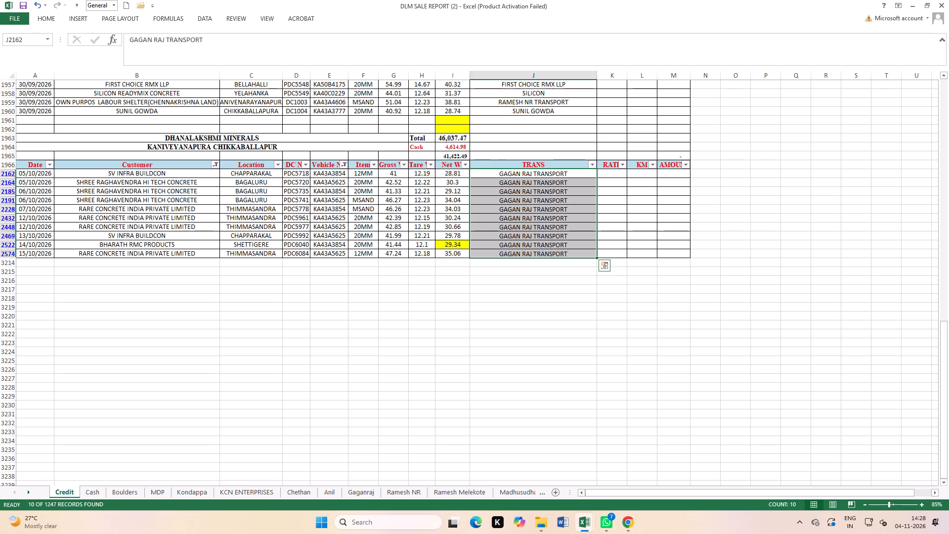
left_click(365, 491)
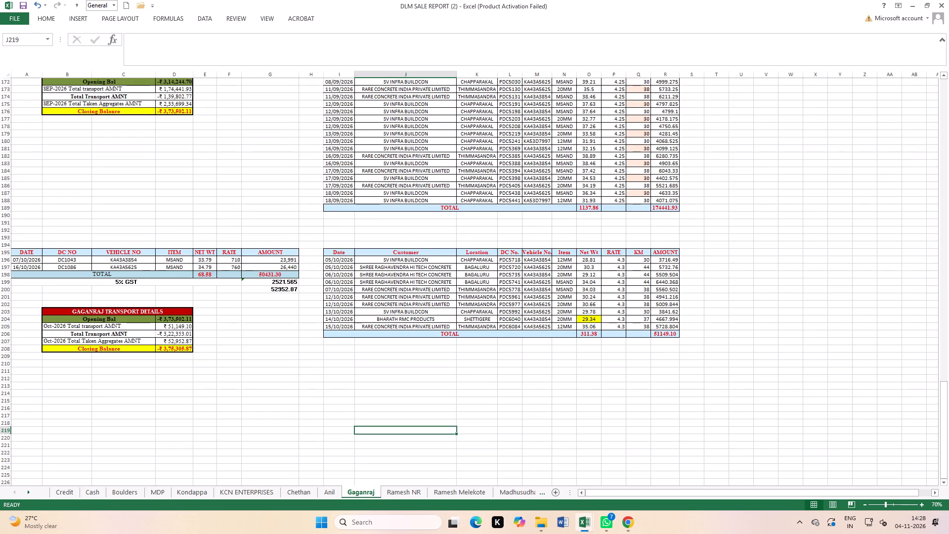
left_click_drag(669, 261, 668, 316)
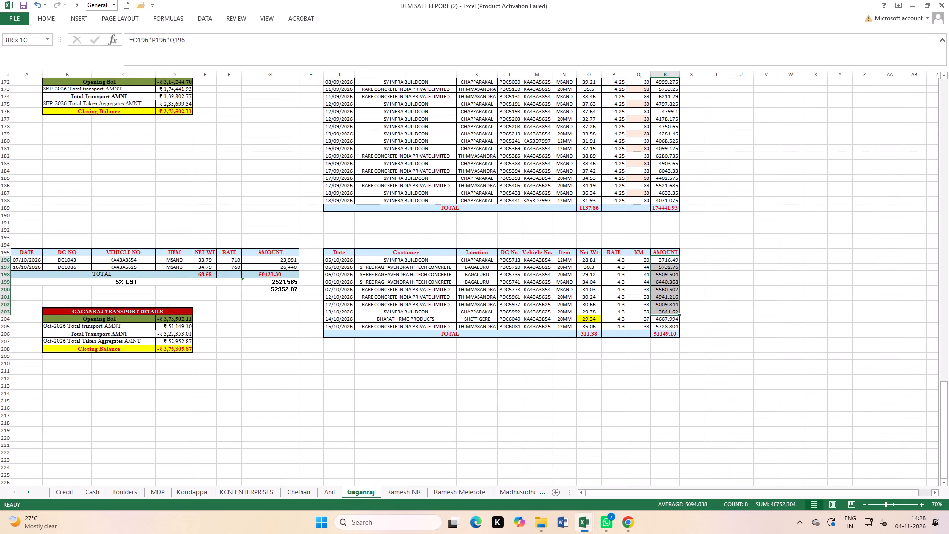
left_click_drag(668, 316, 668, 325)
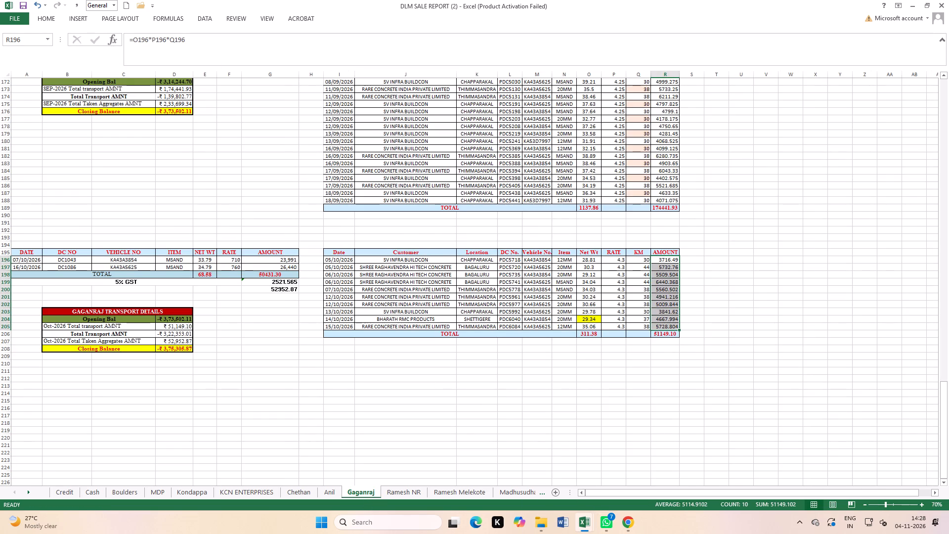
left_click(254, 381)
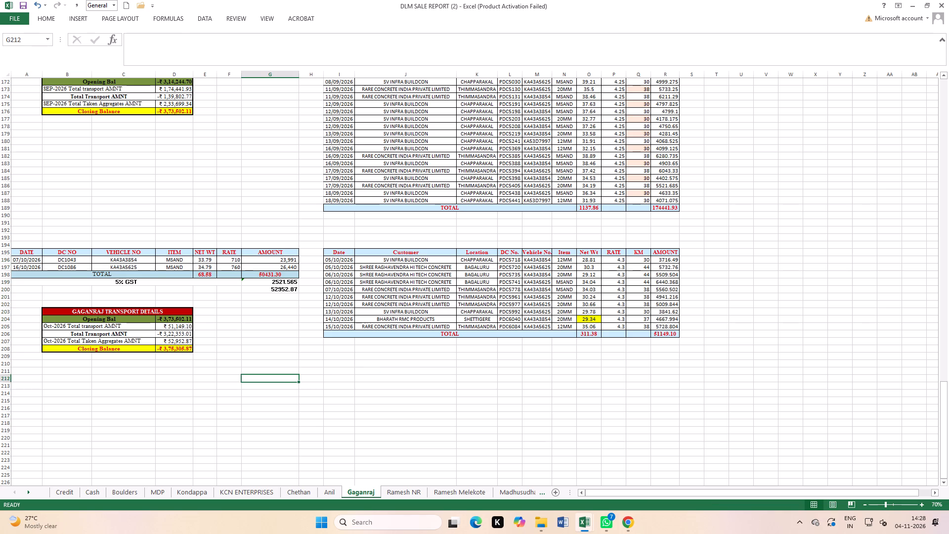
Inspect the 5% GST formula under the October aggregates total on the Gaganraj sheet.
double_click(261, 281)
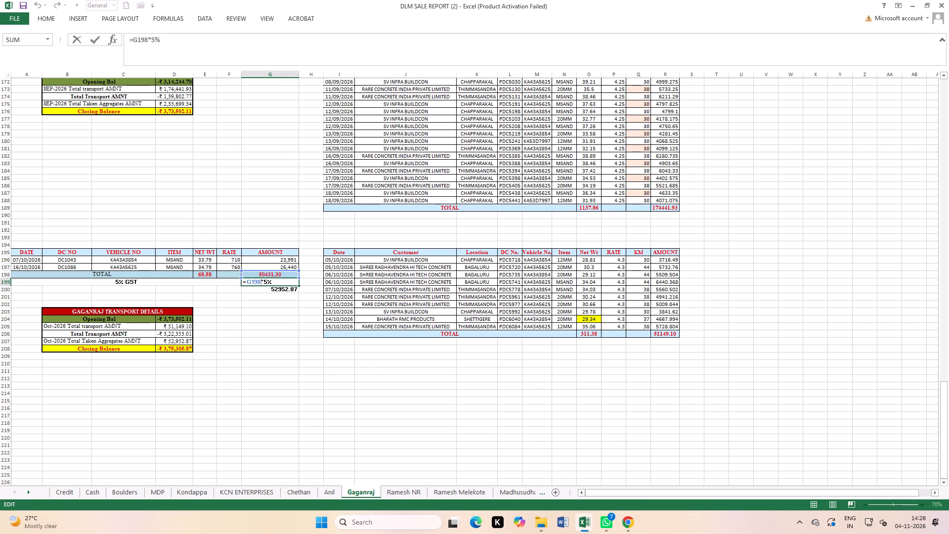
key("Return")
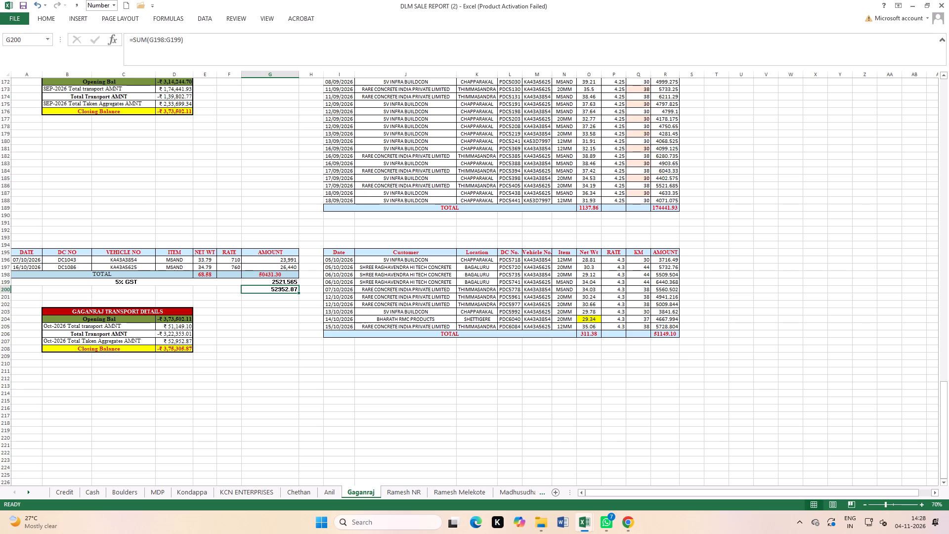
Save the DLM SALE REPORT (2) workbook and close it.
left_click(371, 419)
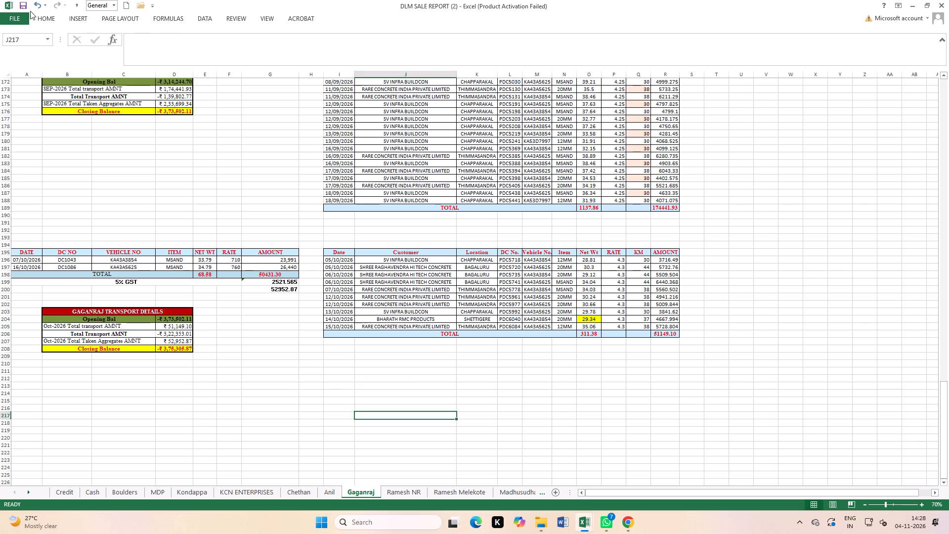
left_click(25, 5)
left_click(948, 0)
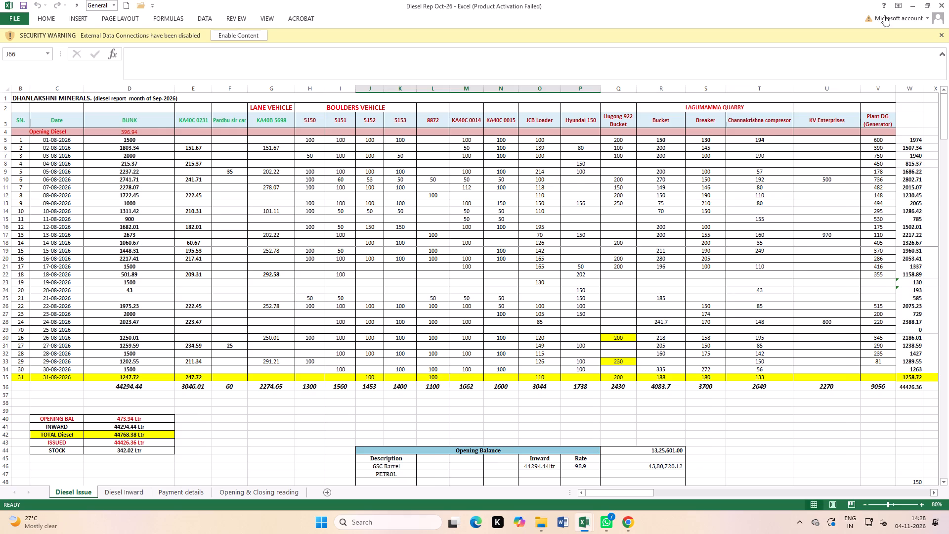
Enable the disabled content in Diesel Rep Oct-26 and close that workbook.
left_click(237, 35)
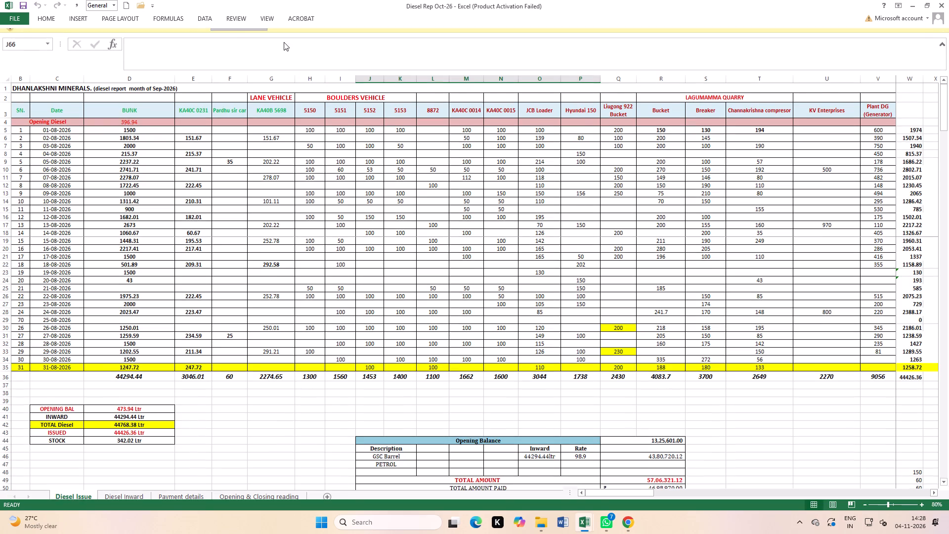
left_click(947, 0)
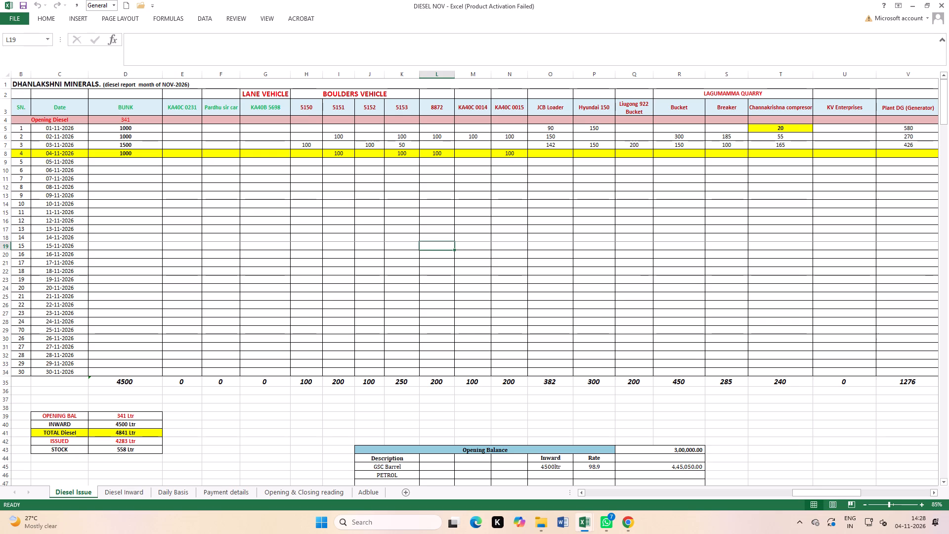
Save the DIESEL NOV workbook and close it.
scroll(506, 270, "up", 3)
left_click(22, 1)
left_click(948, 0)
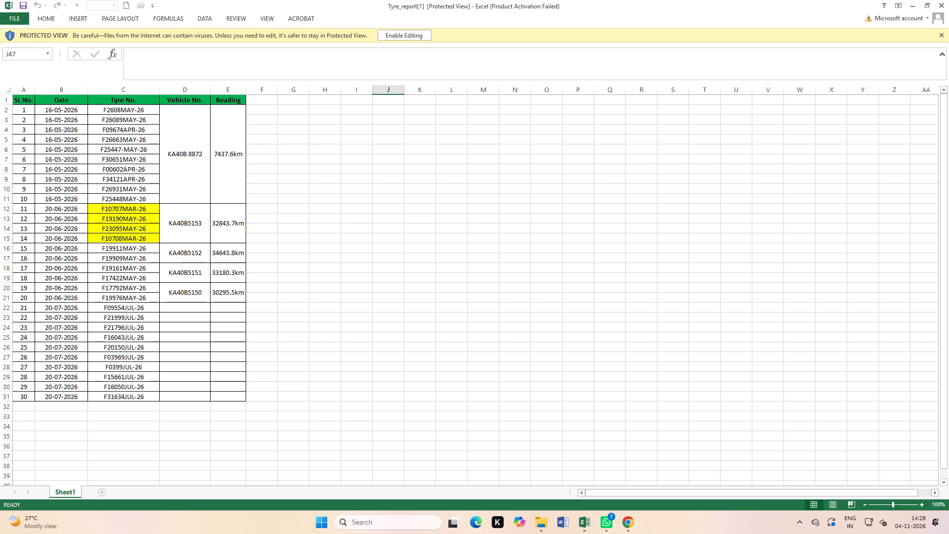
Enable editing in the Tyre_report[1] workbook, close it and return to the Credit sheet of DLM SALE REPORT.
left_click(410, 36)
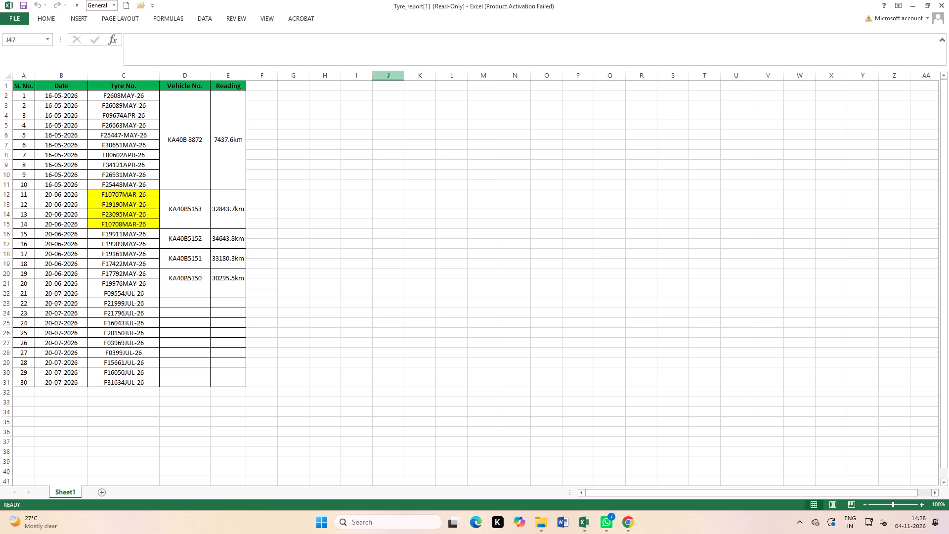
scroll(948, 135, "up", 4)
left_click(948, 0)
left_click(752, 215)
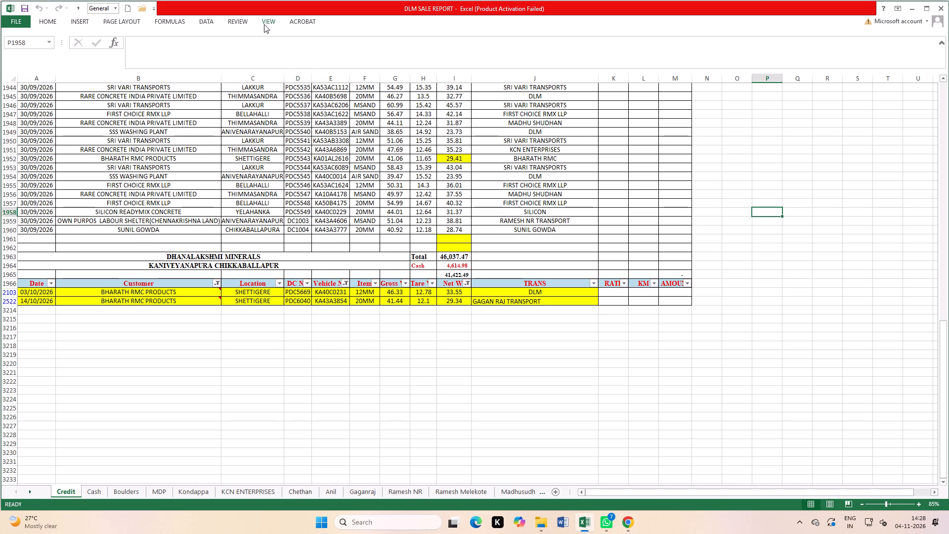
Remove the filter from the October table on the Credit sheet so all its rows are listed.
left_click(199, 21)
left_click(261, 53)
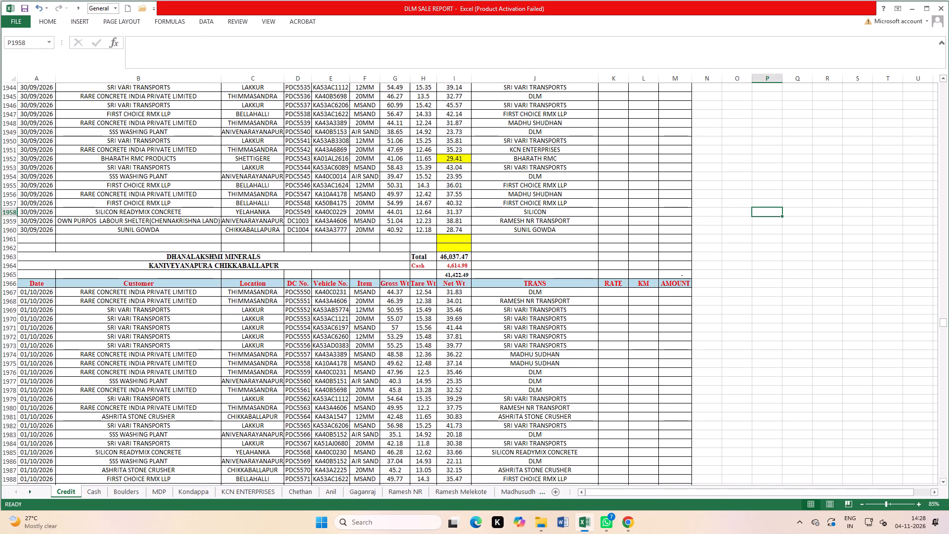
left_click(645, 304)
Save the DLM SALE REPORT workbook and close it.
left_click(25, 11)
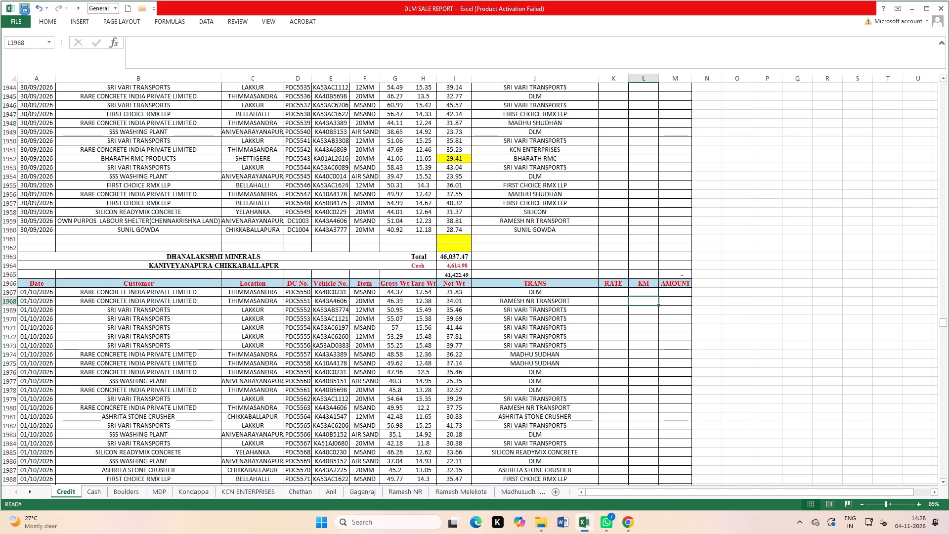
left_click(948, 0)
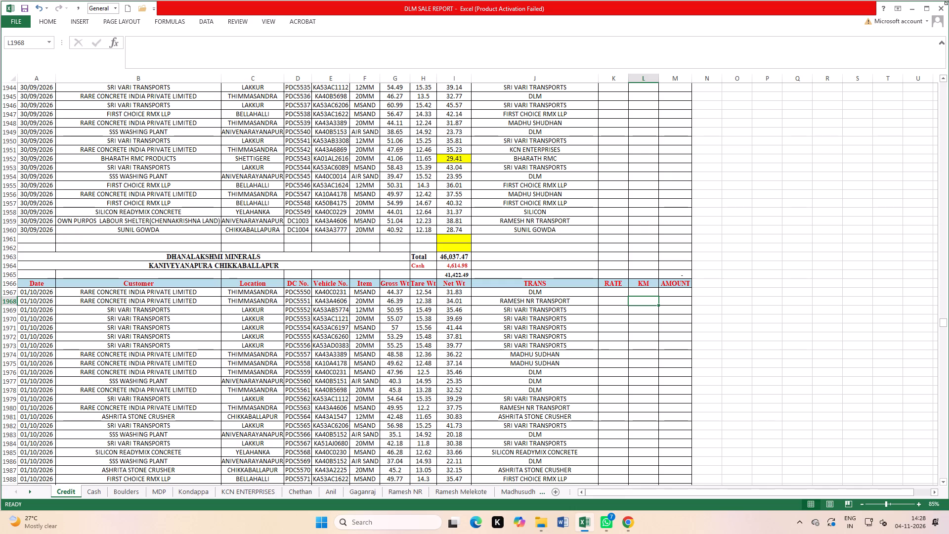
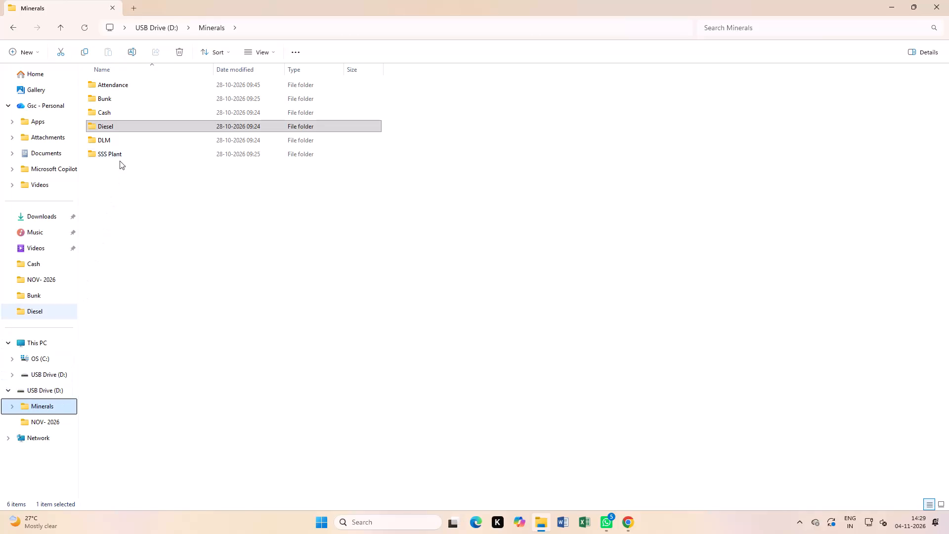
Delete the DLM SALE REPORT workbook from the DLM folder inside Minerals on the USB drive.
double_click(119, 138)
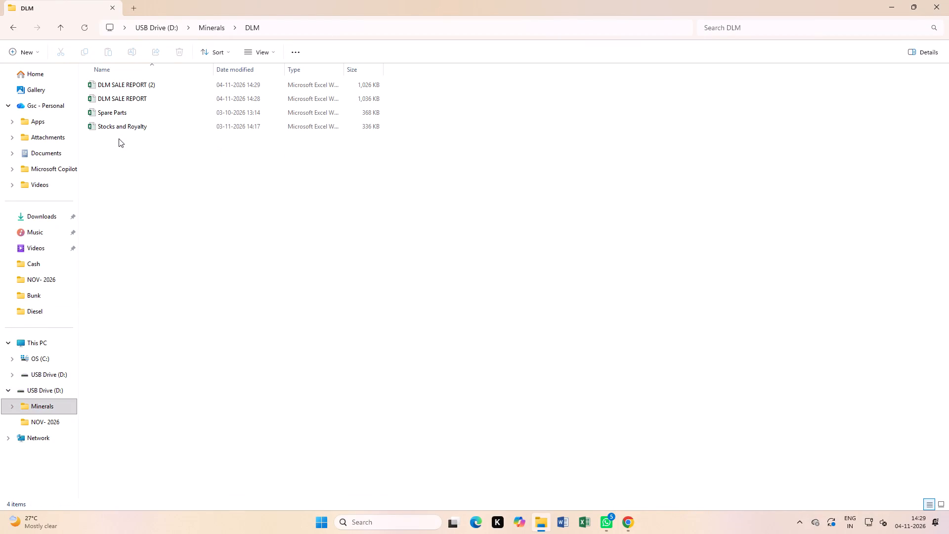
right_click(158, 95)
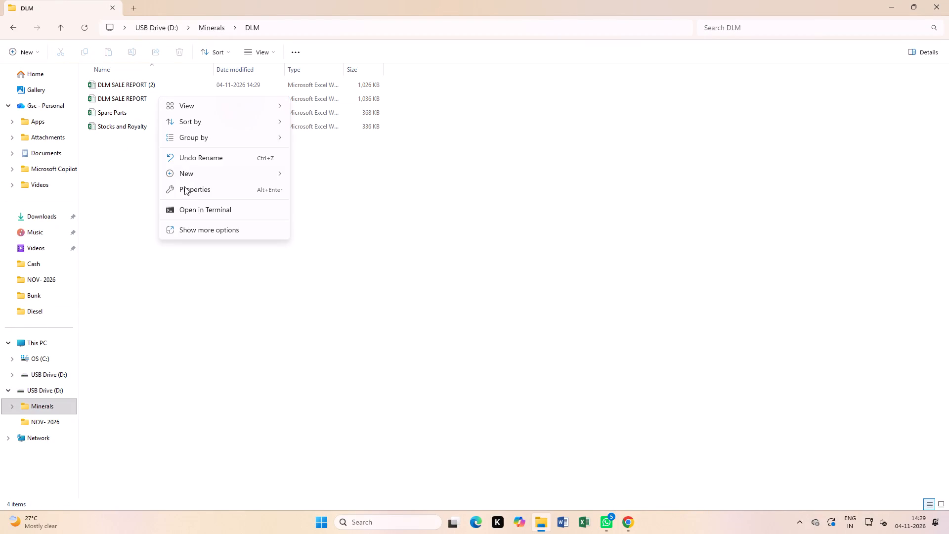
right_click(115, 98)
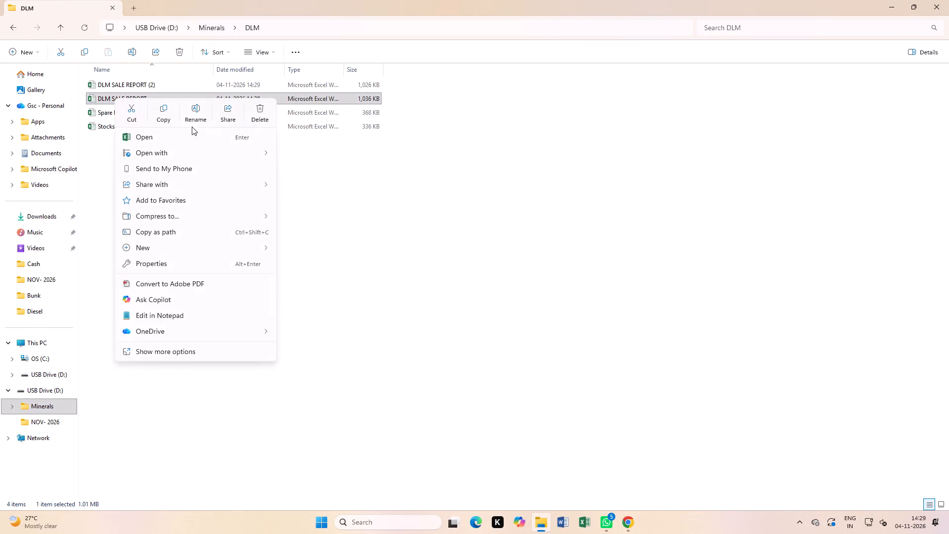
left_click(266, 115)
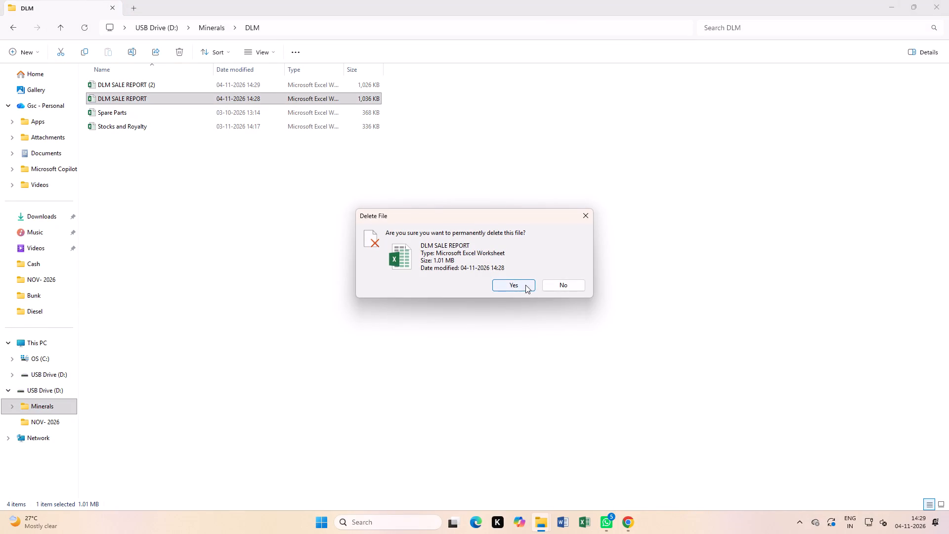
Confirm the permanent deletion of the old DLM SALE REPORT workbook from the DLM folder.
left_click(512, 288)
Rename the DLM SALE REPORT (2) workbook as DLM SALE REPORT.
right_click(169, 90)
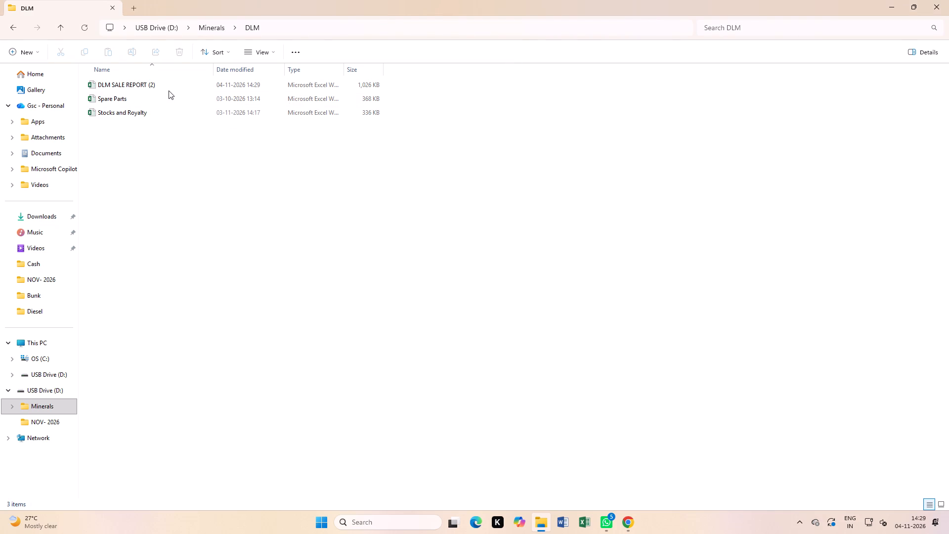
right_click(169, 86)
right_click(142, 89)
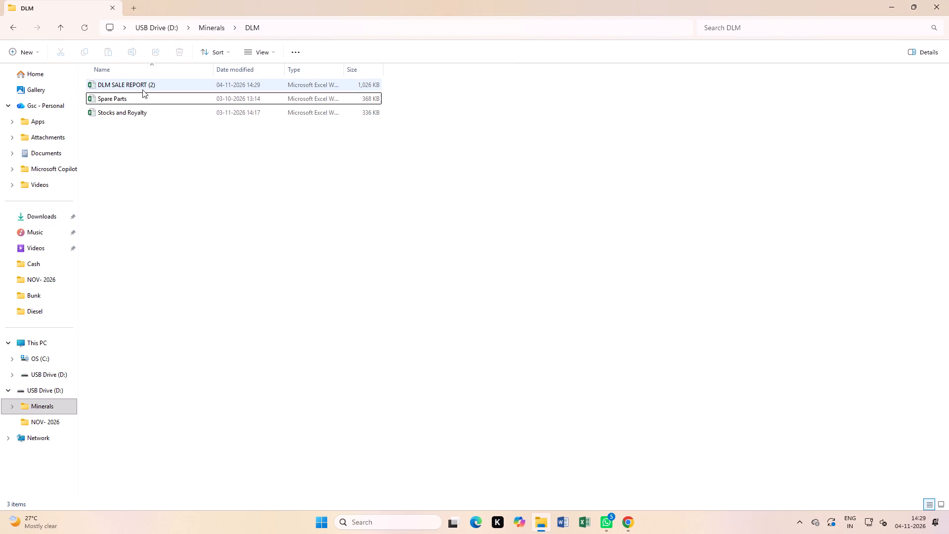
left_click(187, 211)
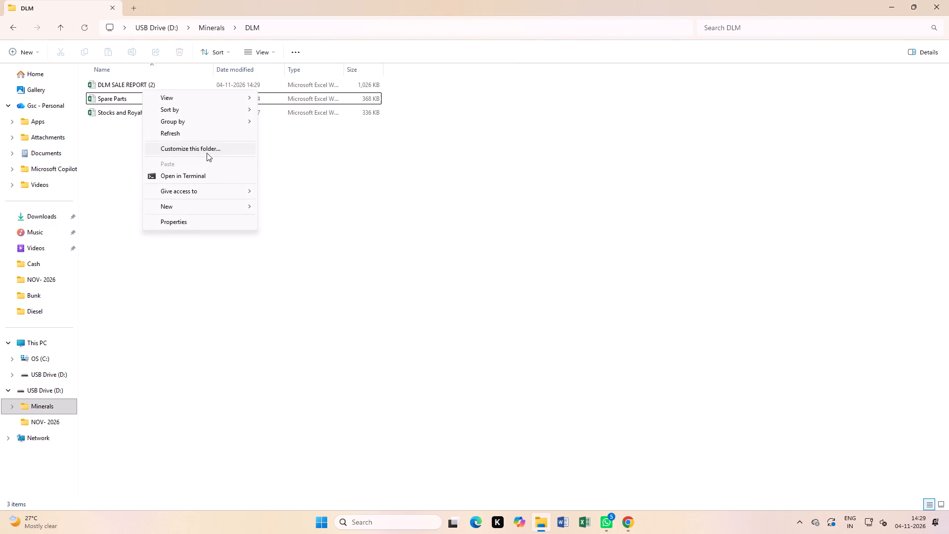
left_click(133, 167)
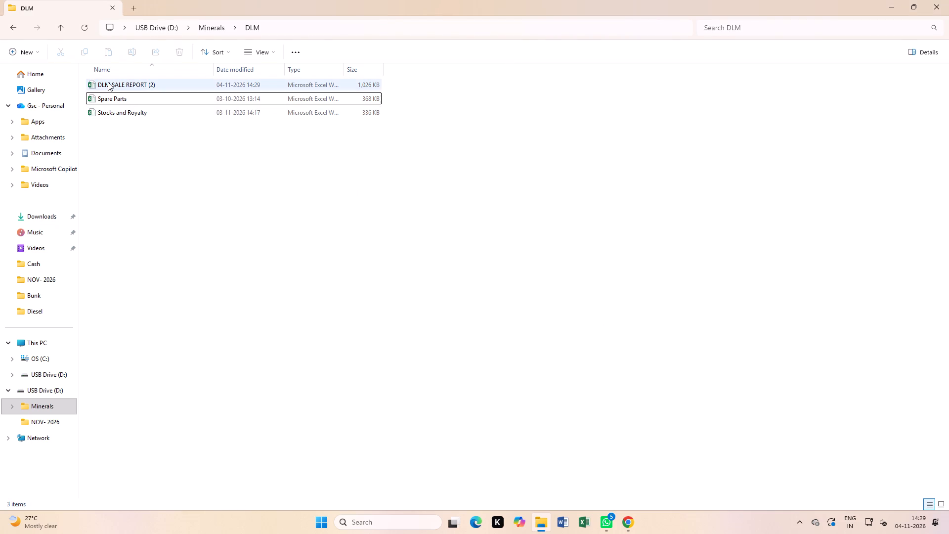
right_click(108, 82)
left_click(188, 99)
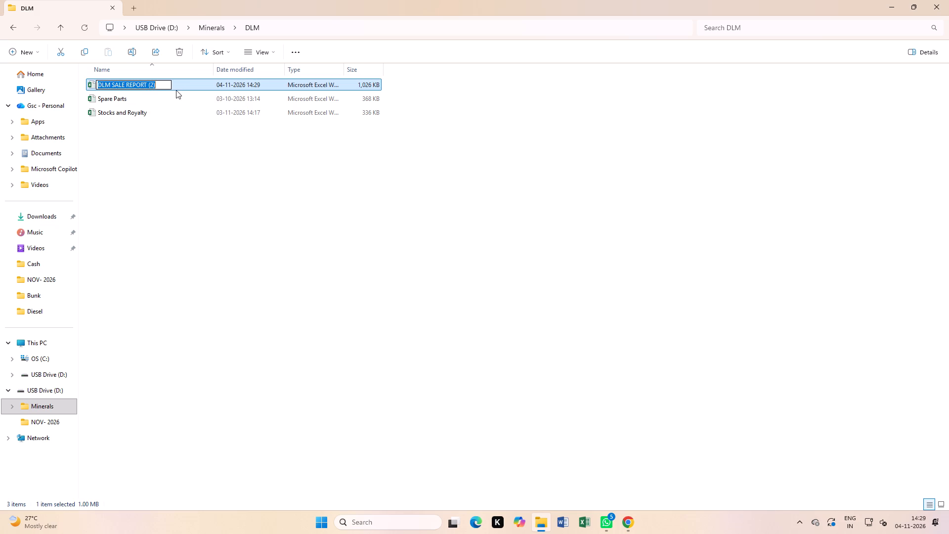
left_click(172, 85)
right_click(163, 87)
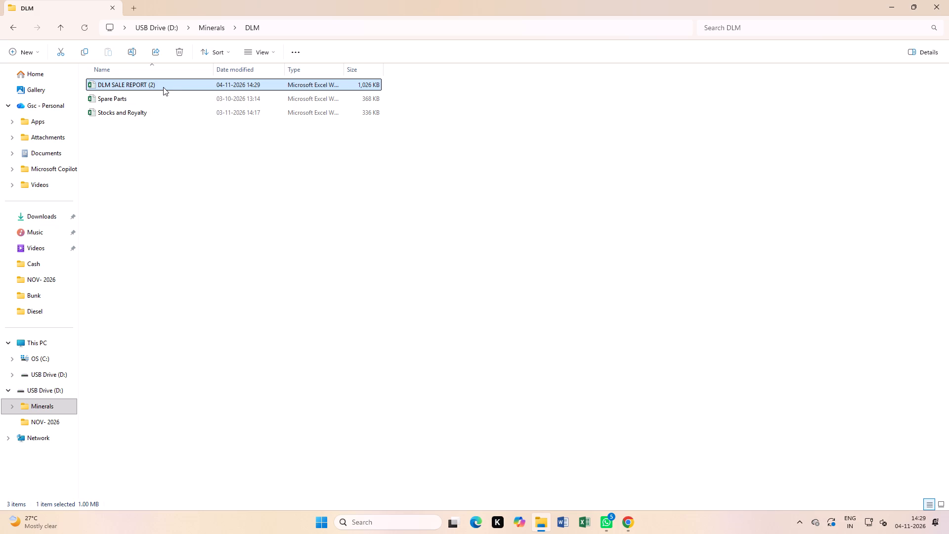
left_click(245, 104)
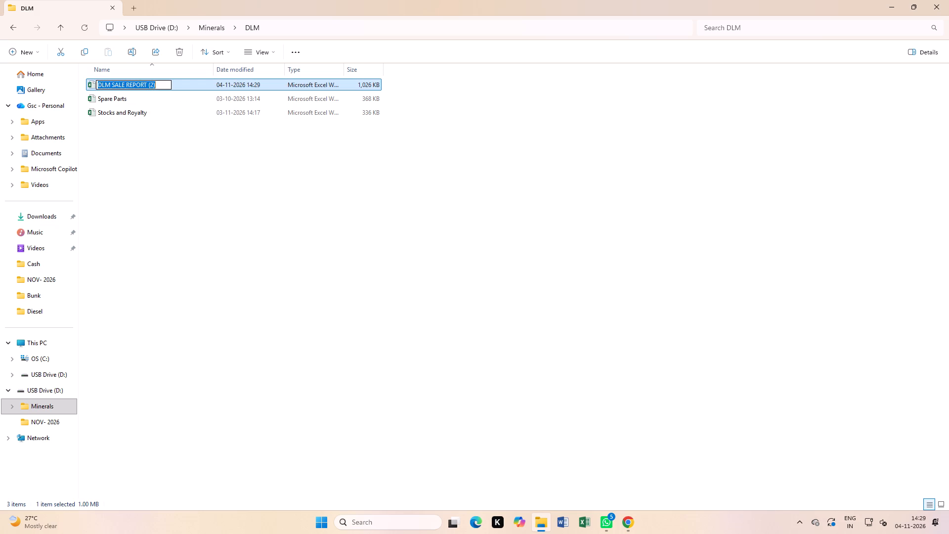
left_click(163, 84)
key("BackSpace")
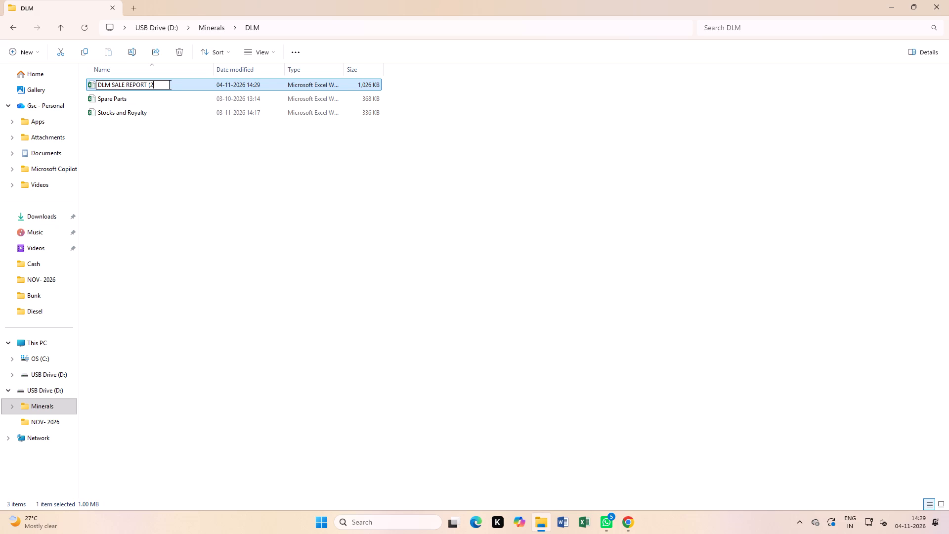
key("BackSpace")
key("BackSpace")
left_click(184, 232)
left_click(257, 361)
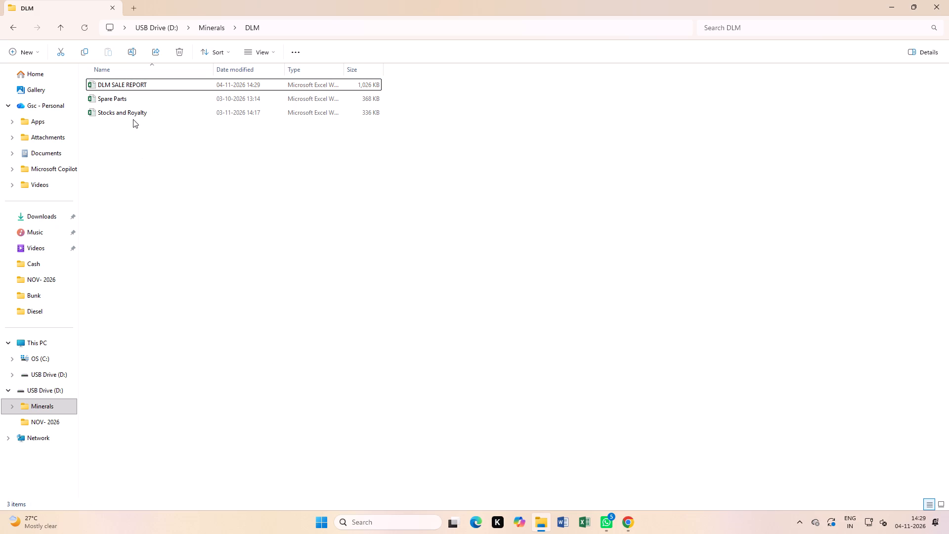
Open the renamed DLM SALE REPORT workbook and dismiss the Office activation wizard.
left_click(133, 119)
left_click(127, 101)
double_click(128, 89)
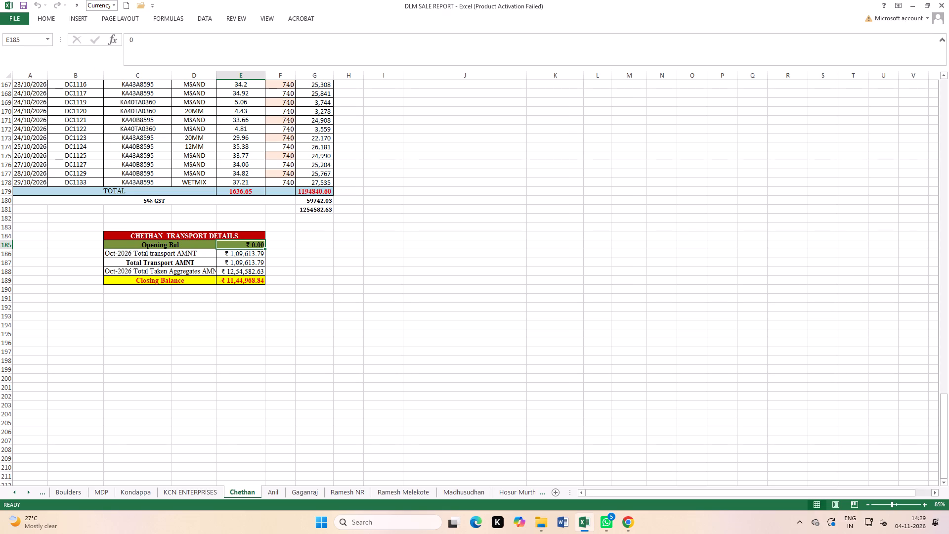
left_click(258, 367)
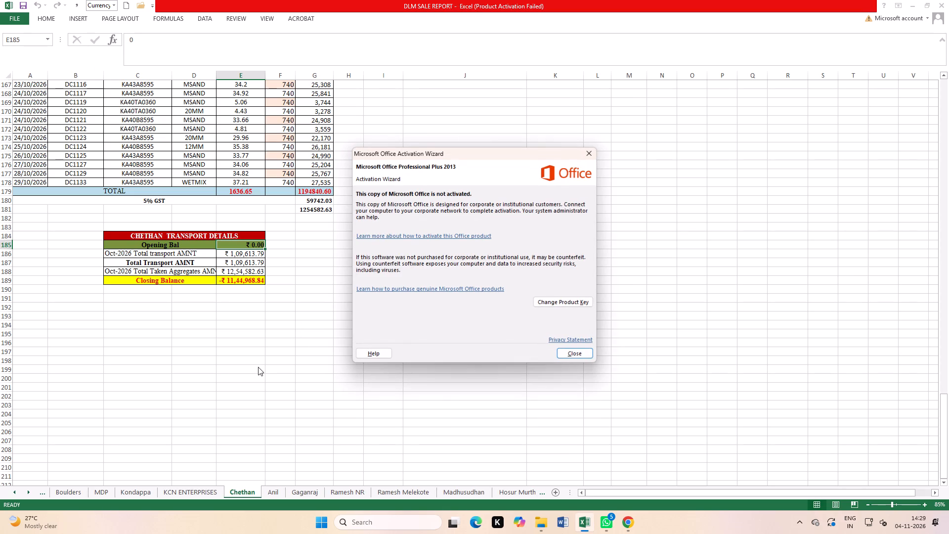
left_click(586, 152)
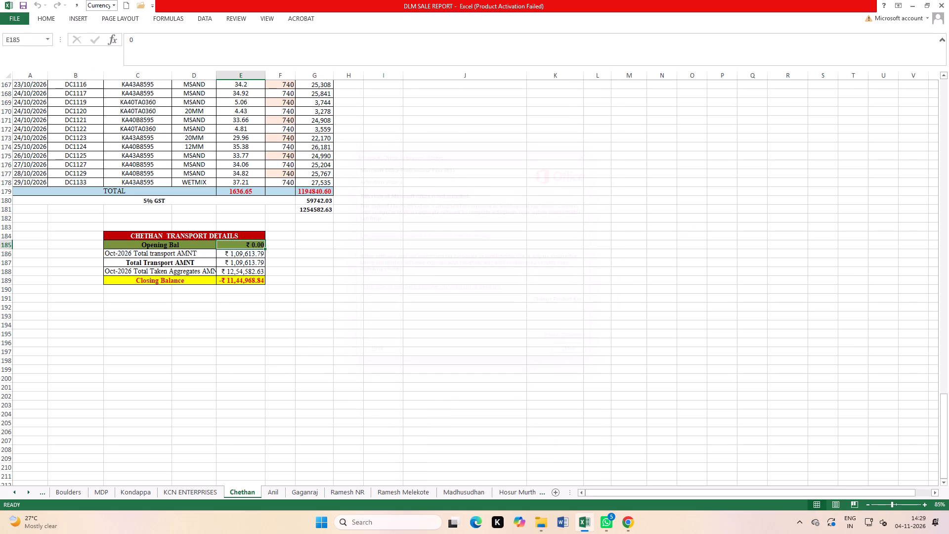
On the Chethan sheet, examine the October GST-inclusive total's formula and the September and August transport details above it.
left_click(282, 364)
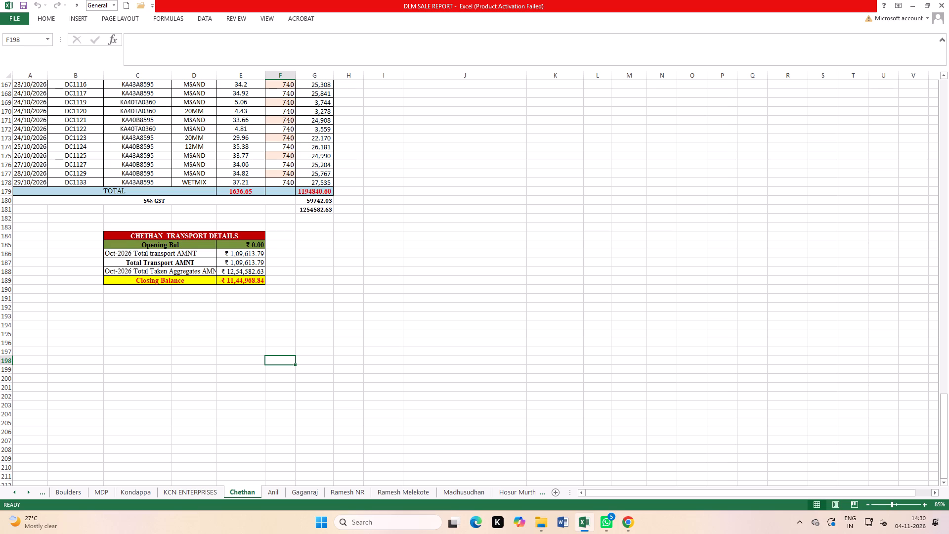
double_click(311, 209)
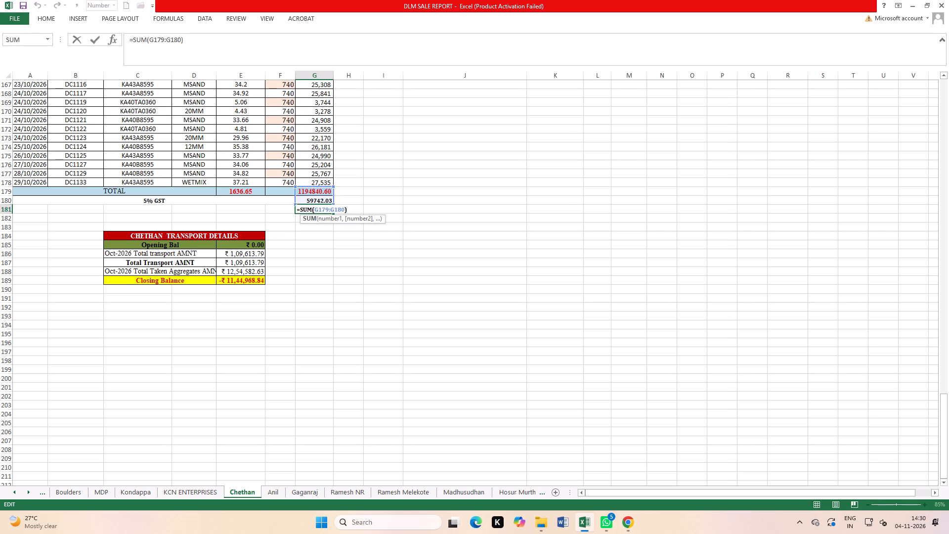
key("Return")
scroll(336, 267, "up", 6)
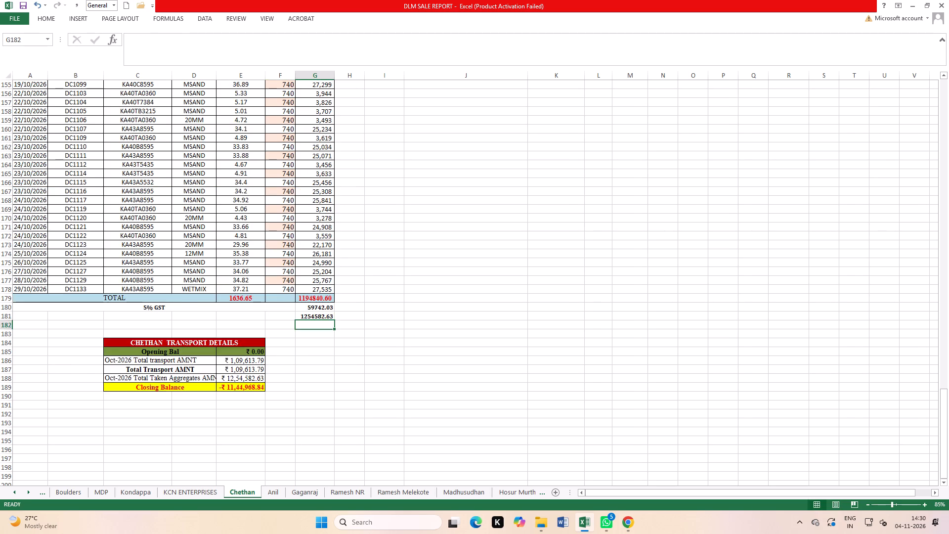
scroll(336, 267, "up", 20)
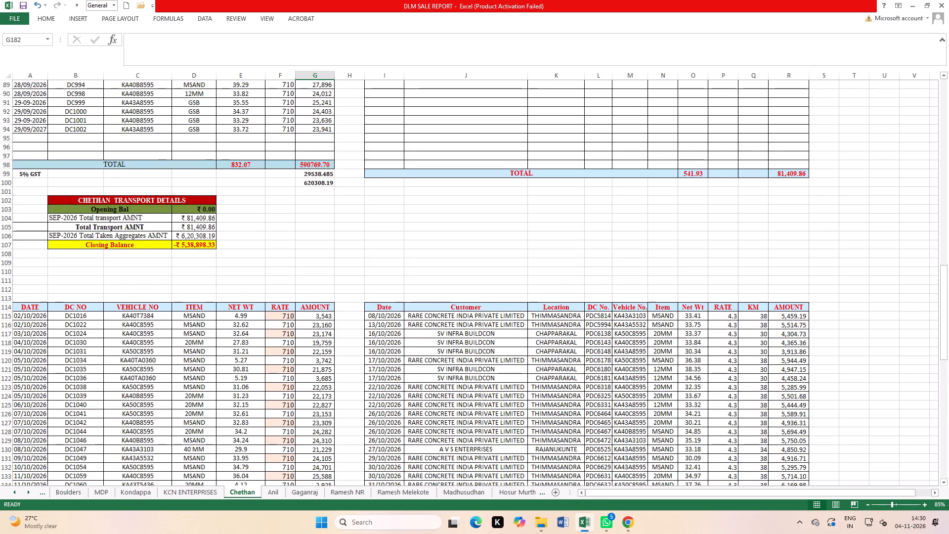
scroll(206, 268, "up", 3)
scroll(206, 268, "down", 4)
scroll(206, 268, "up", 4)
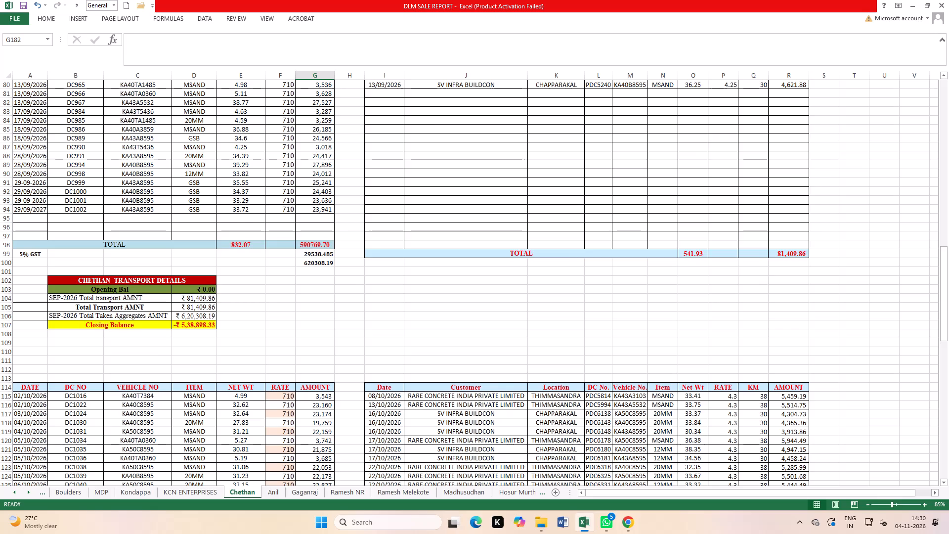
scroll(190, 289, "up", 4)
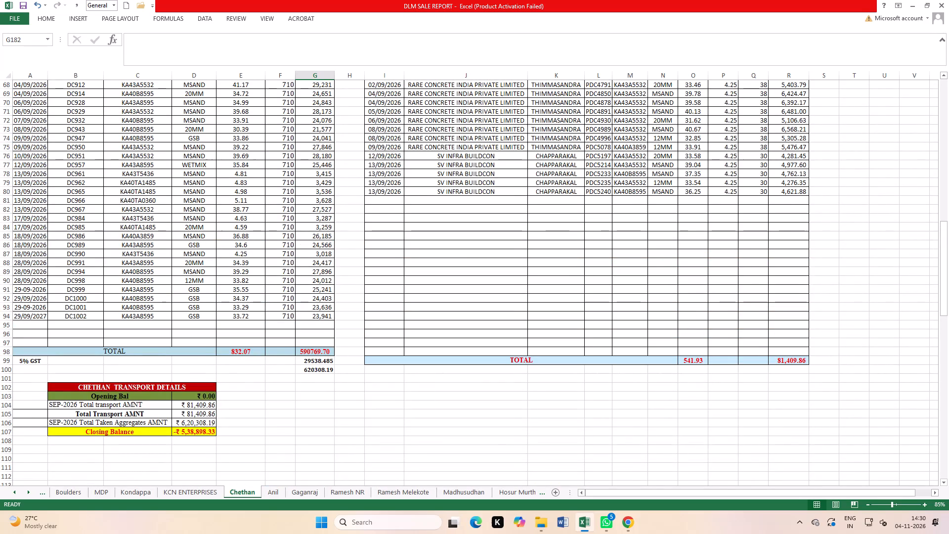
scroll(188, 293, "up", 5)
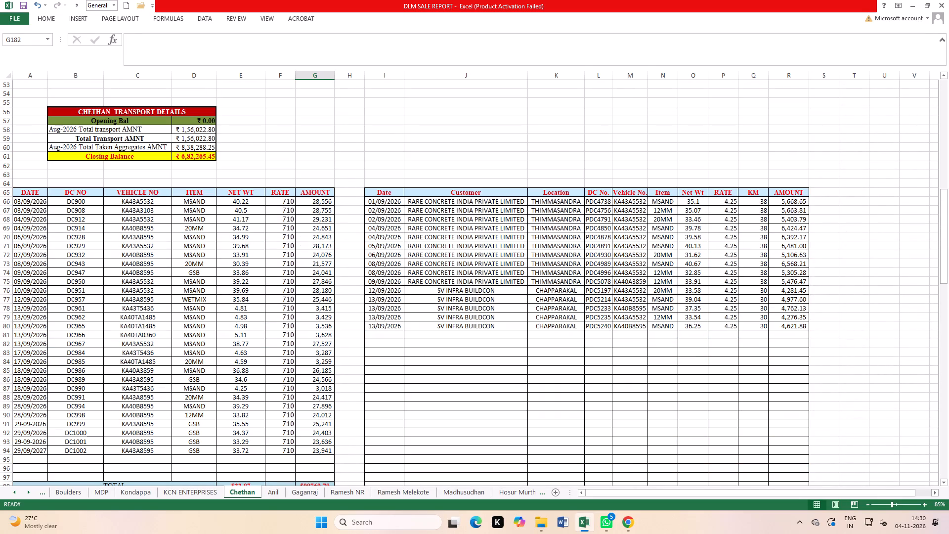
scroll(188, 293, "down", 4)
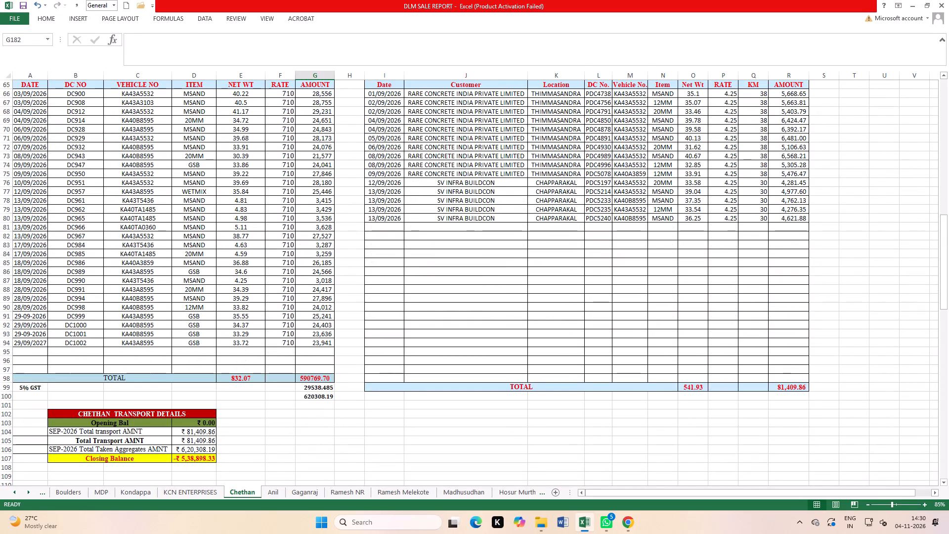
left_click(459, 319)
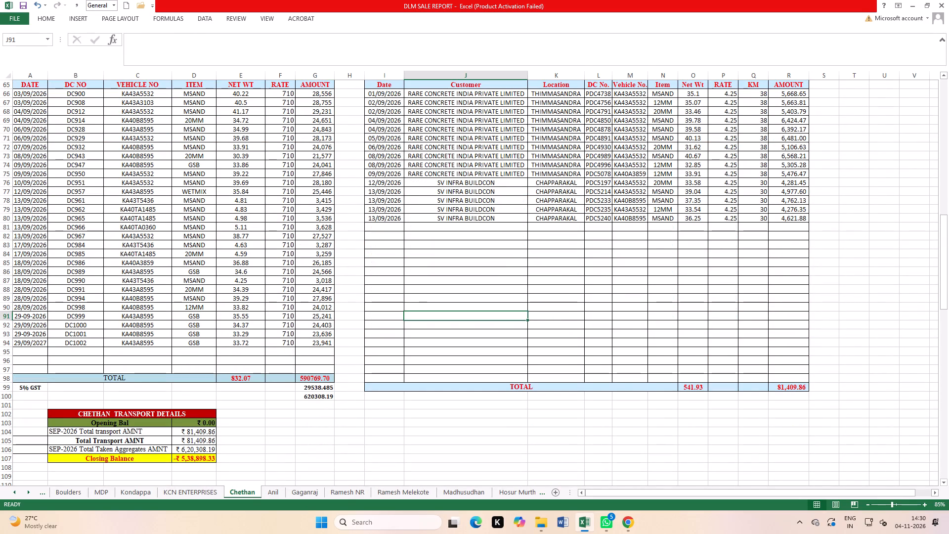
Save the DLM SALE REPORT workbook and close it.
double_click(23, 3)
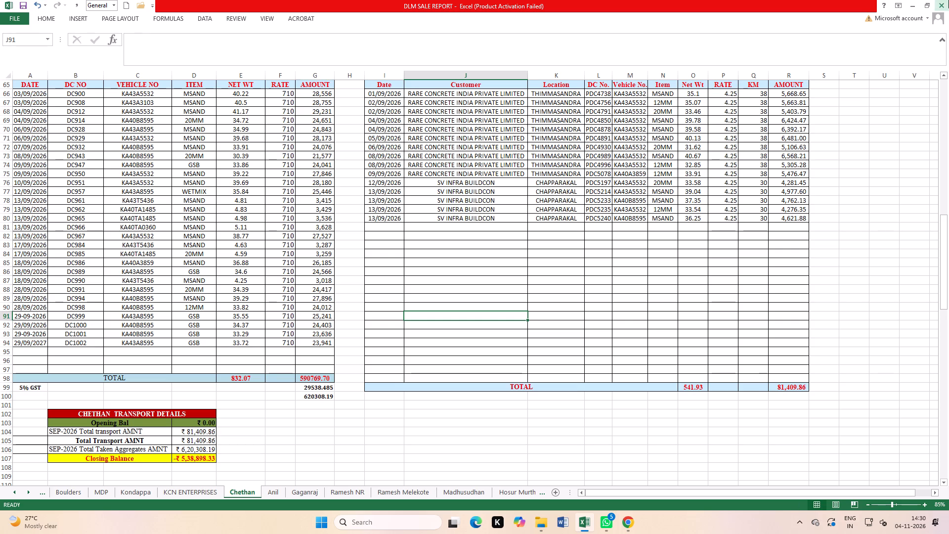
left_click(948, 0)
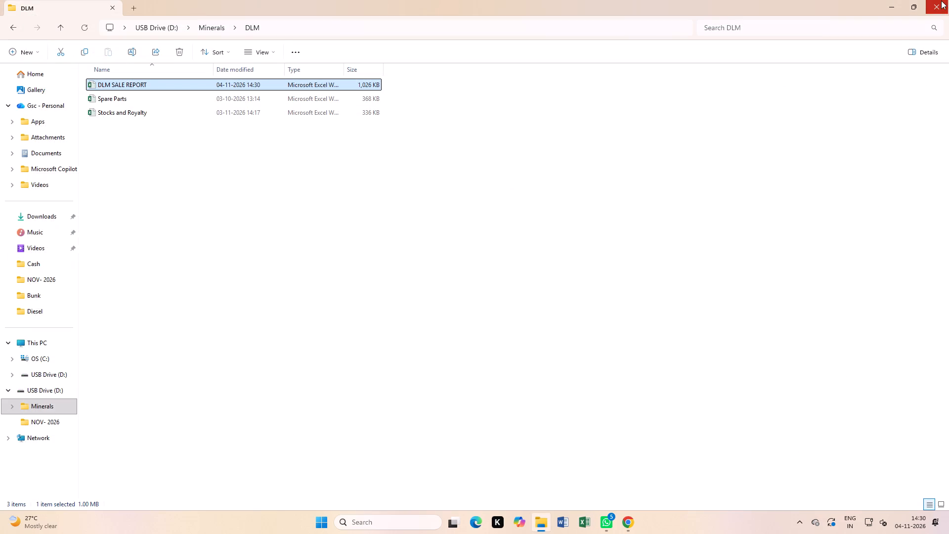